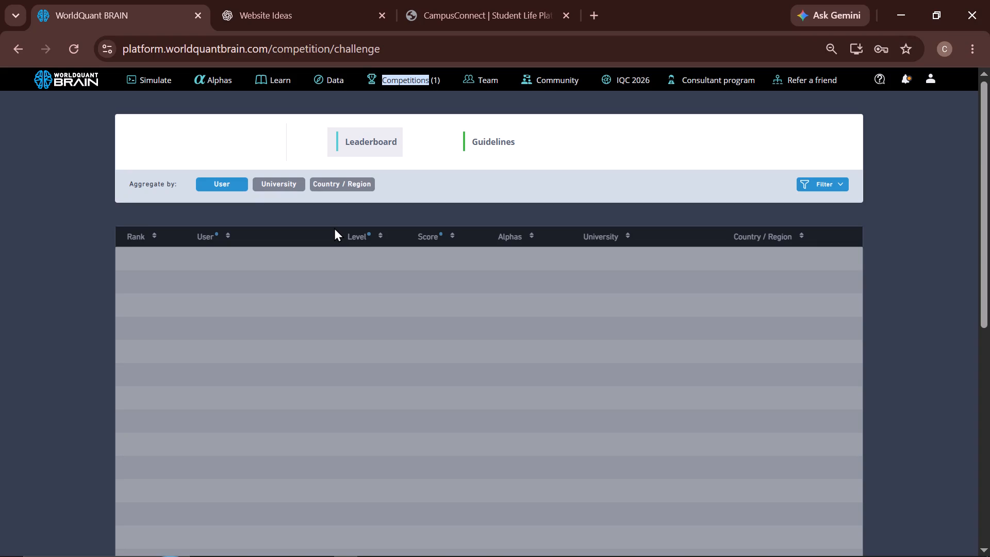
Open the WorldQuant Challenge guidelines, read through to the Consulting Opportunity section at the end, and close them.
click(501, 141)
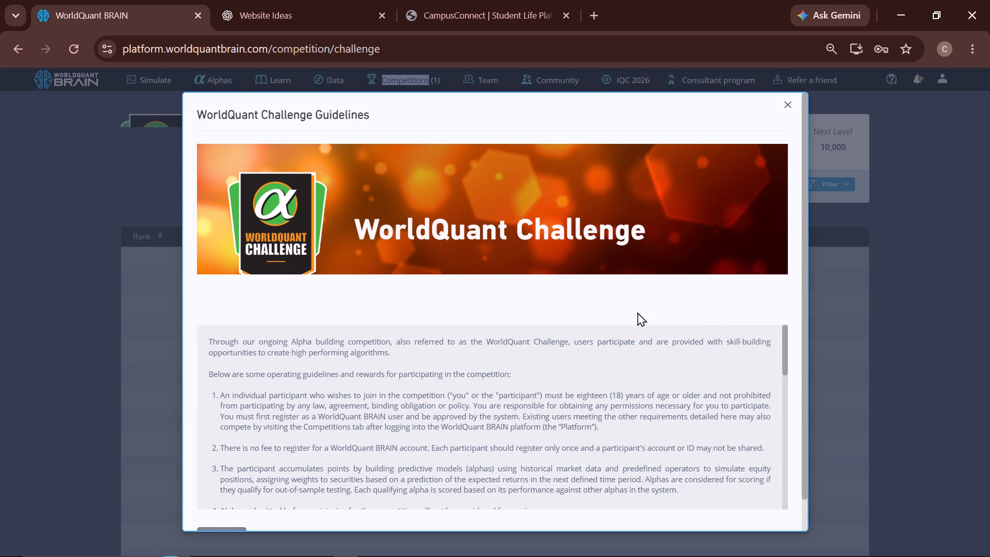
scroll(513, 351, down, 1)
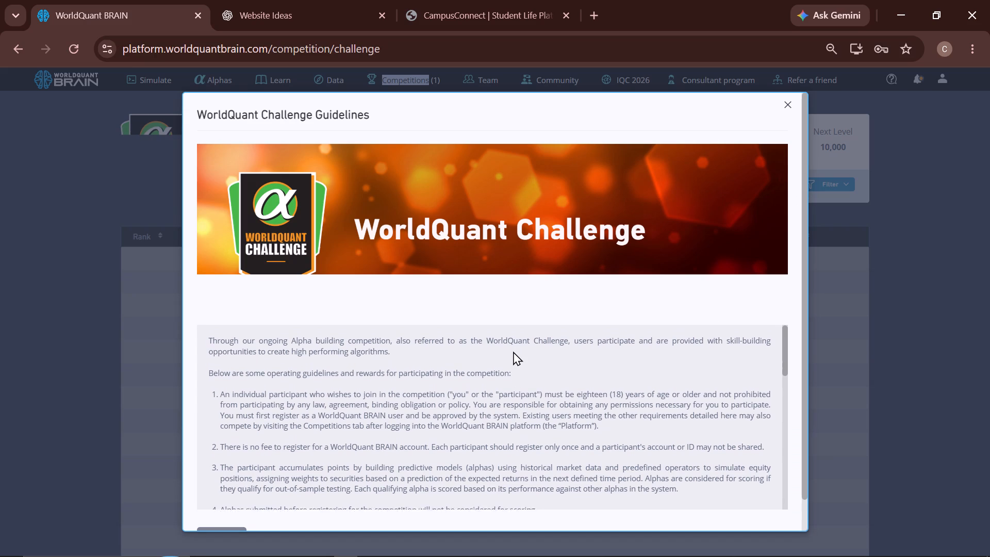
scroll(513, 351, down, 2)
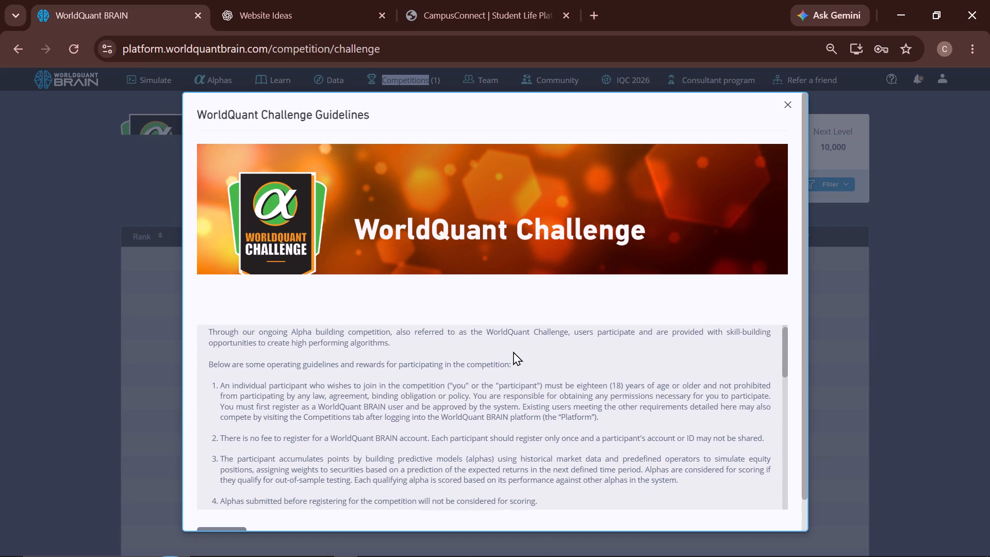
scroll(513, 351, down, 1)
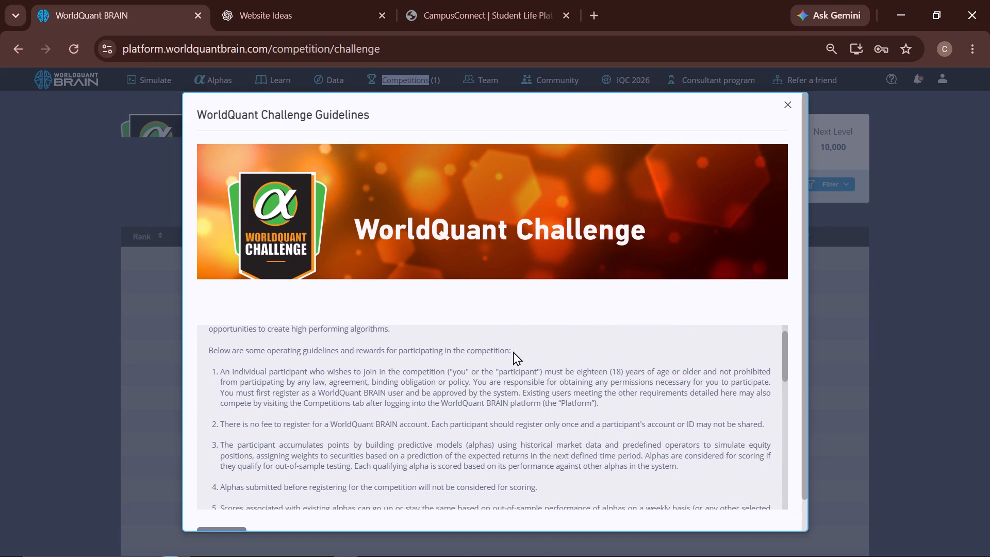
scroll(513, 351, down, 1)
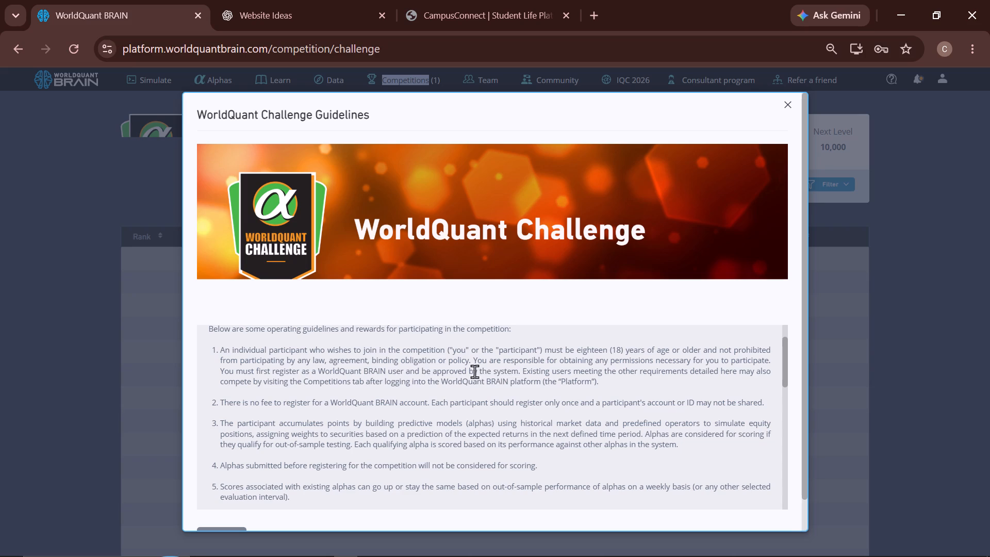
scroll(538, 359, down, 2)
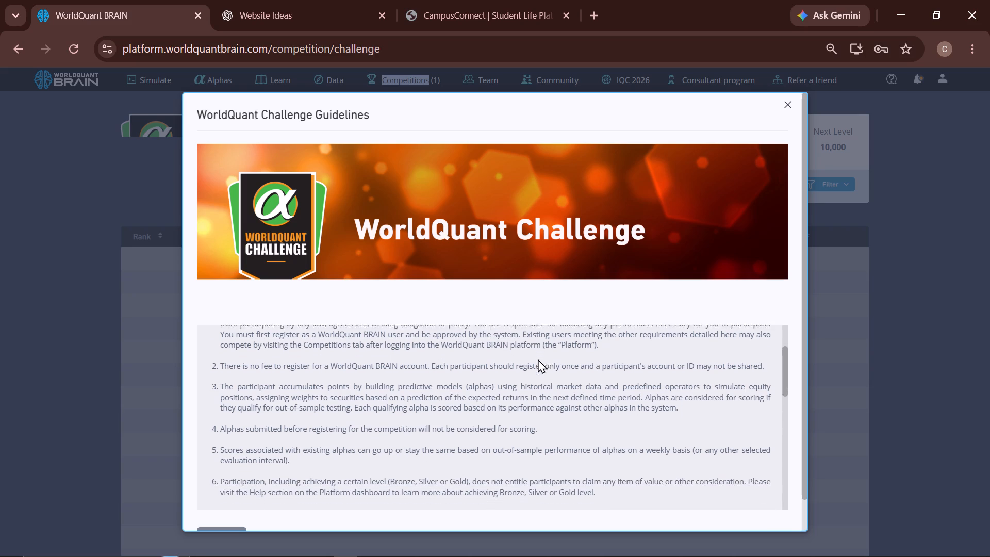
scroll(538, 359, down, 3)
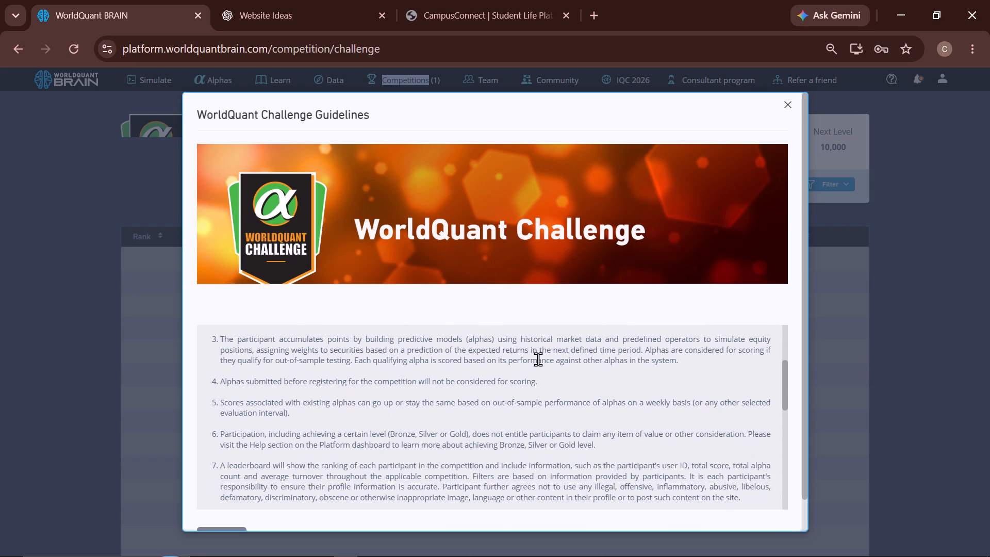
scroll(472, 395, down, 2)
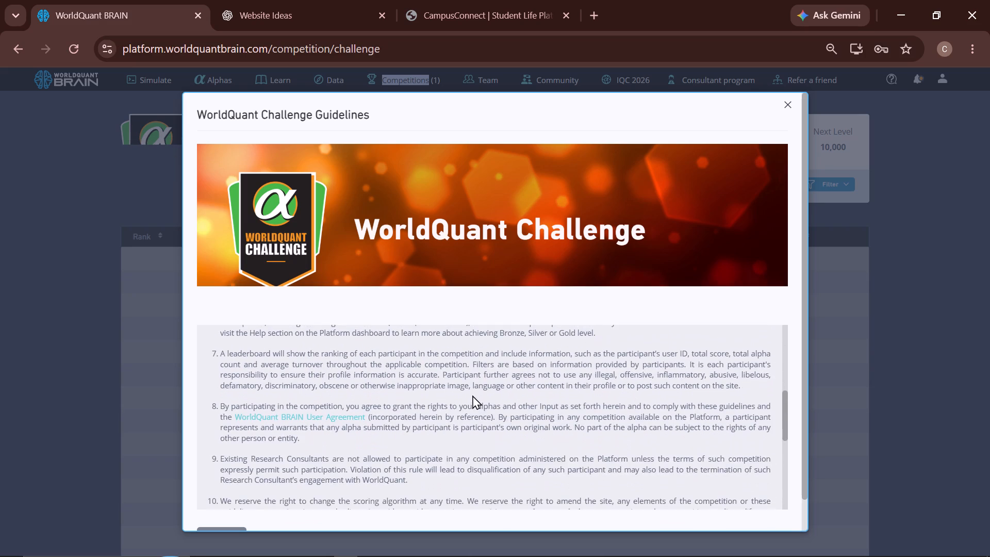
scroll(472, 395, down, 4)
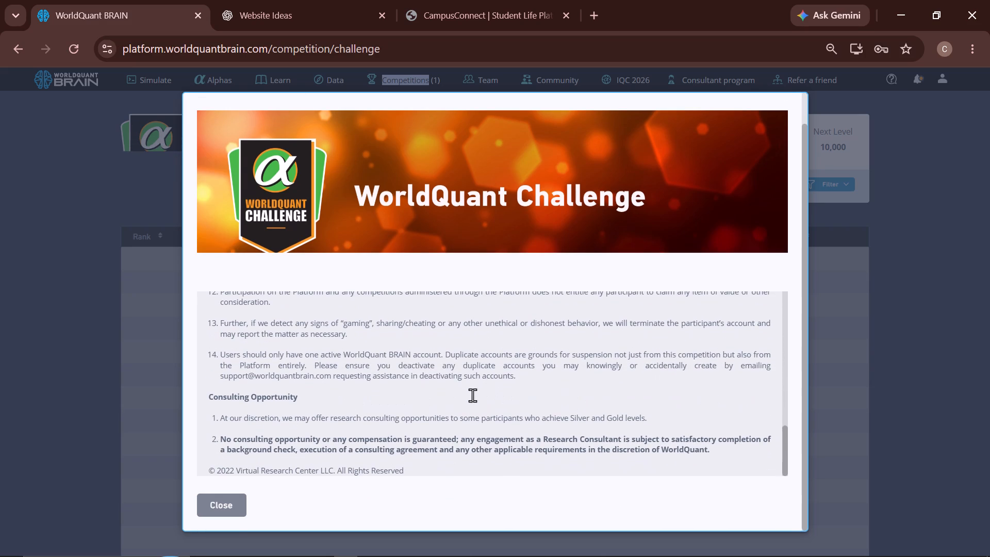
scroll(472, 395, down, 2)
click(219, 504)
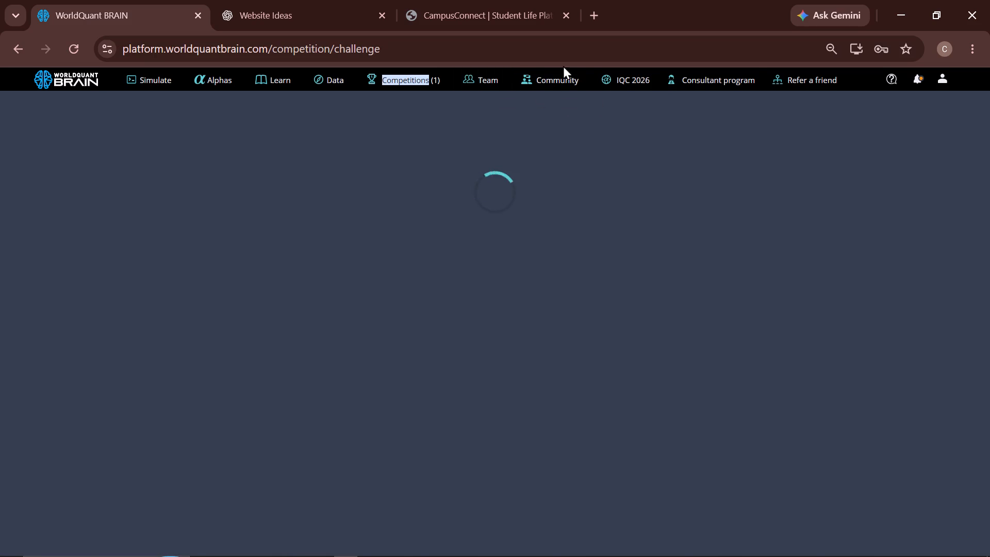
Survey the platform's Consultant program, Refer a friend, IQC 2026, Community and Team pages.
click(706, 83)
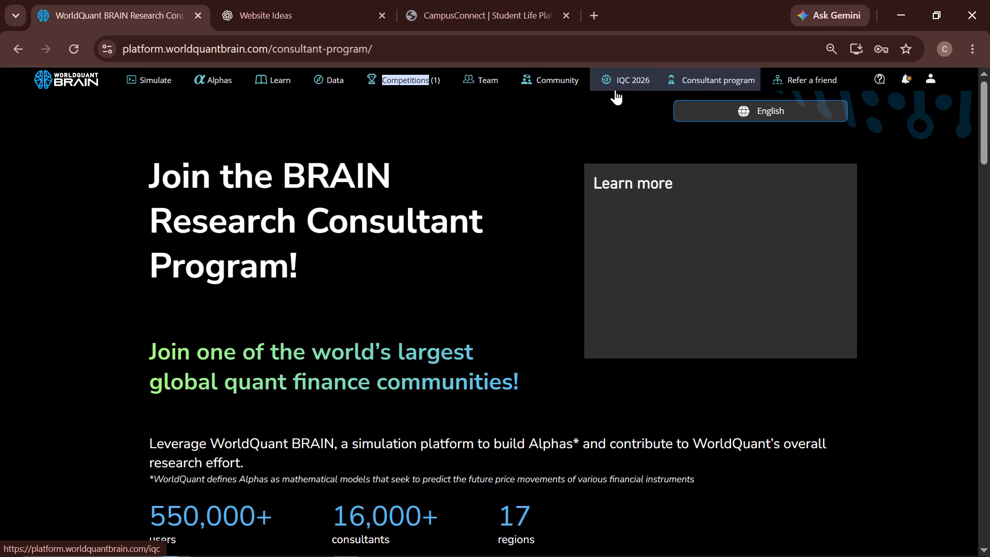
click(793, 72)
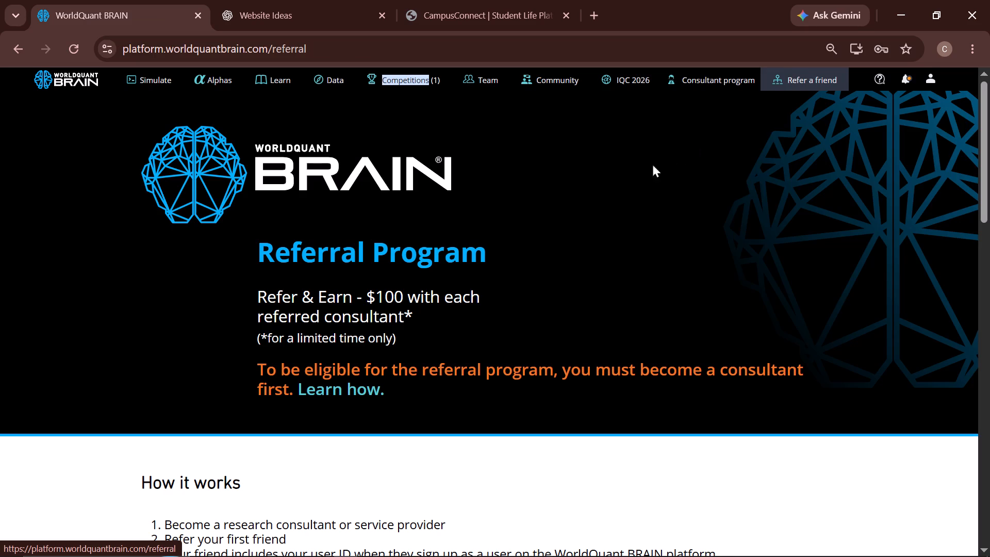
scroll(514, 261, right, 1)
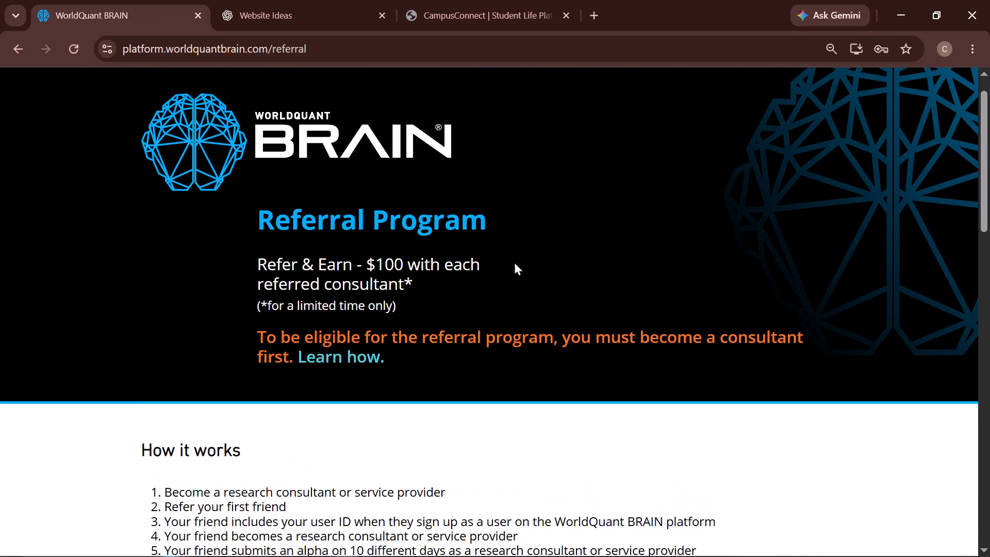
click(626, 81)
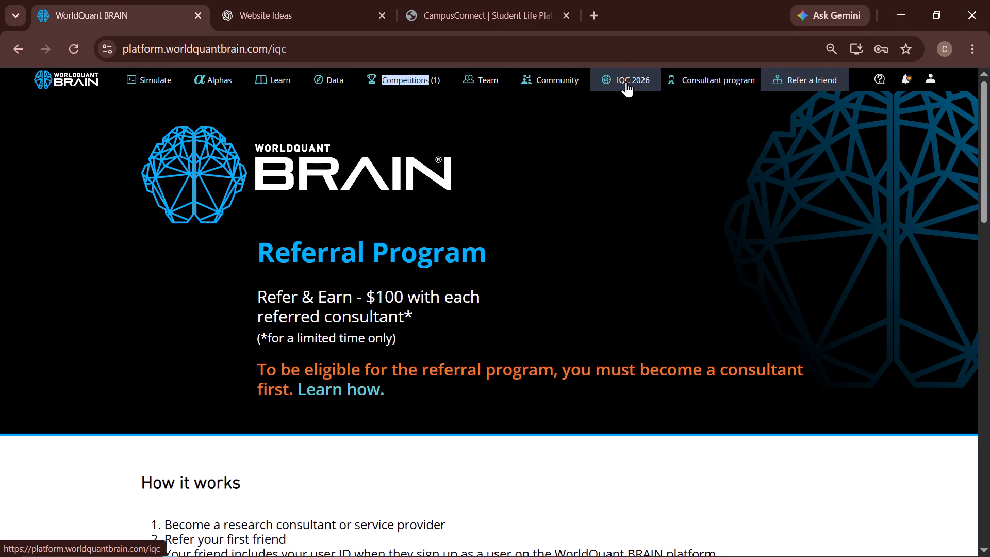
click(540, 74)
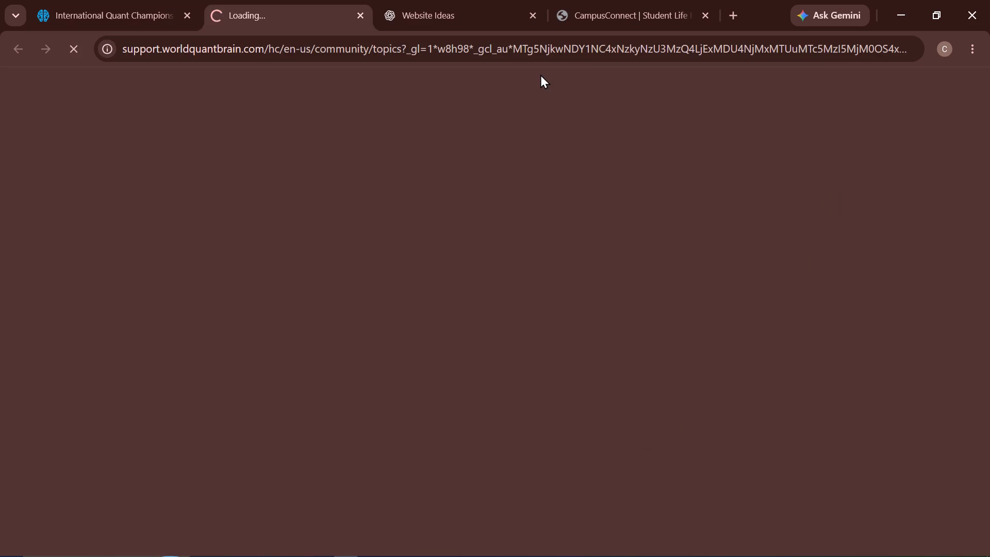
click(110, 4)
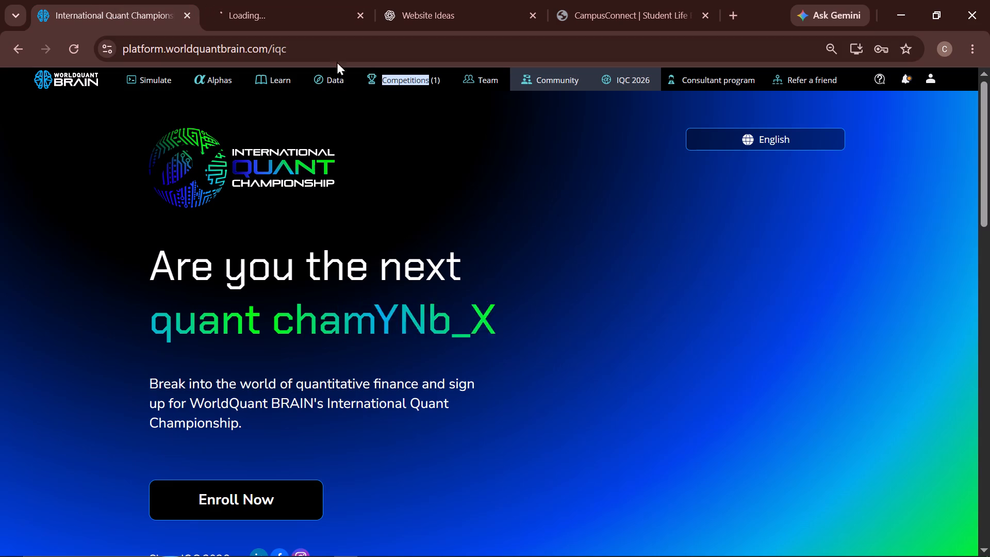
click(478, 77)
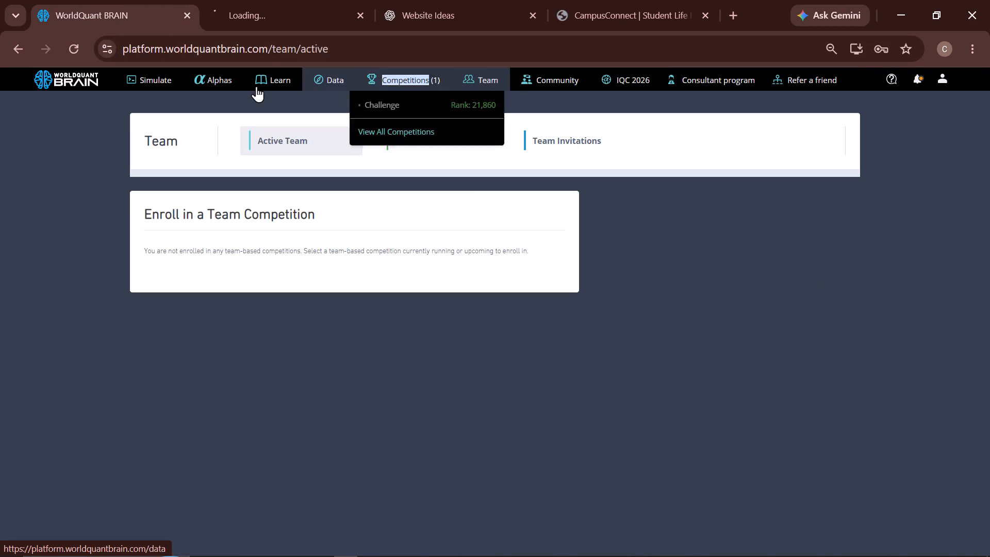
Open the Alphas page, view the submitted alphas and switch to the unsubmitted ones.
click(214, 79)
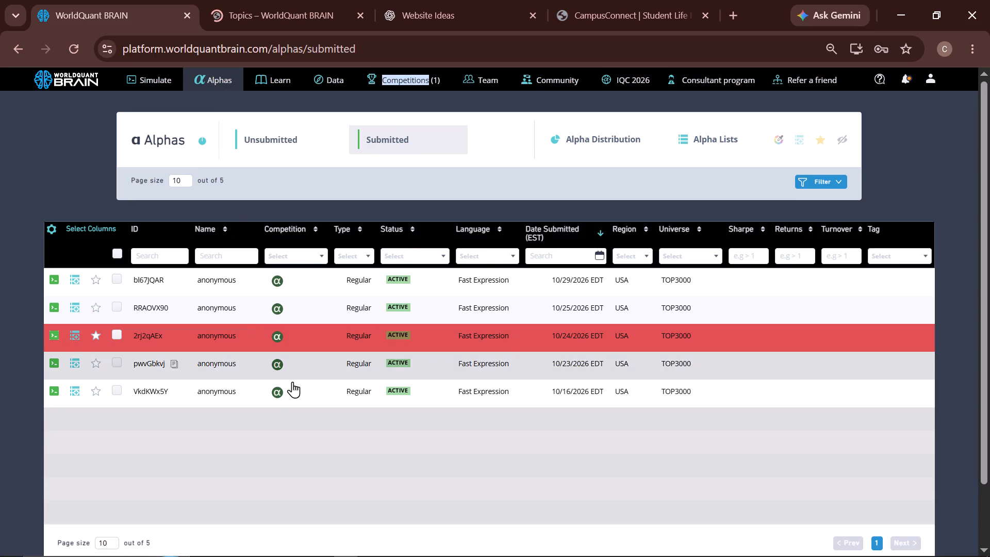
click(267, 138)
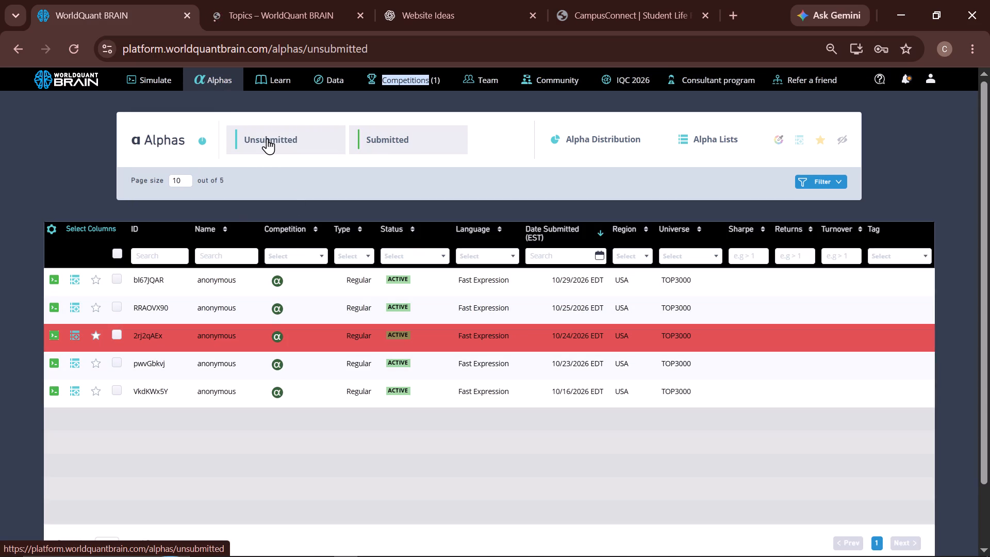
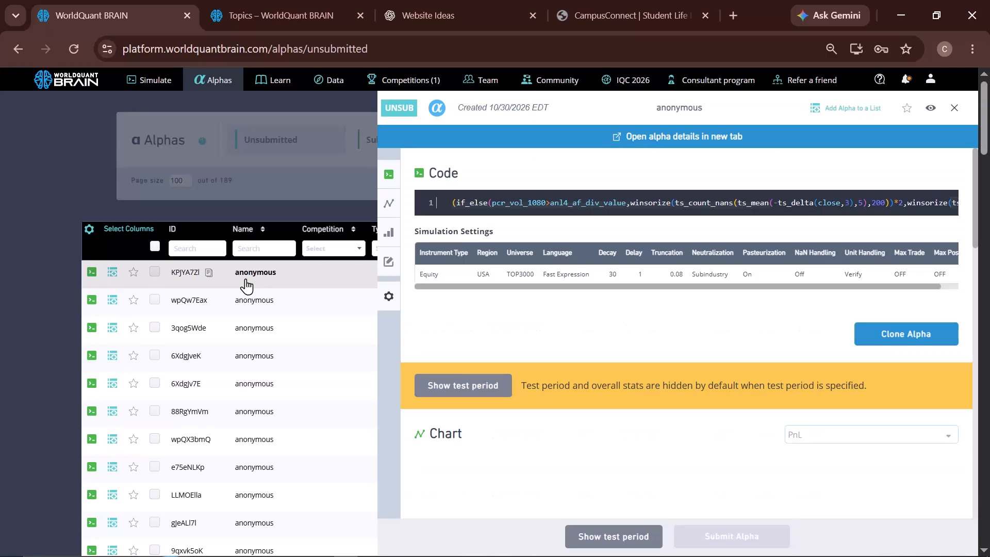
Clone the opened unsubmitted alpha KPJYA7Zl into a new simulation.
click(907, 345)
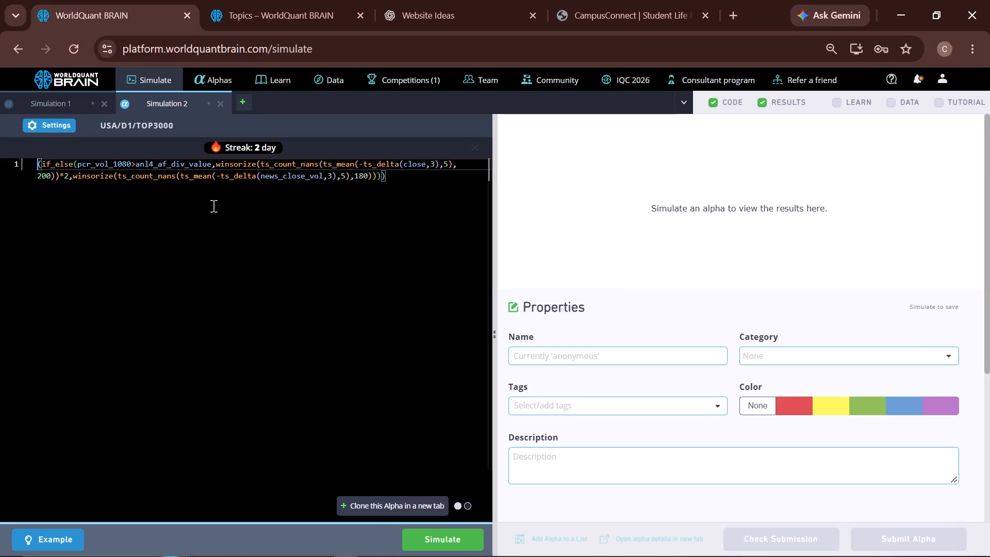
Return to the unsubmitted alphas, open alpha 6XdgjveK and clone it into another simulation.
click(217, 77)
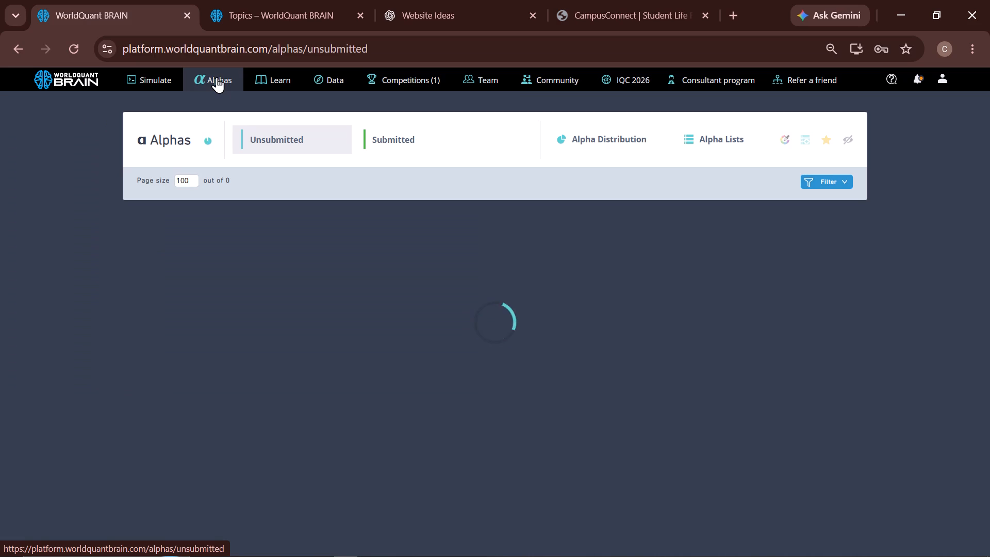
click(217, 77)
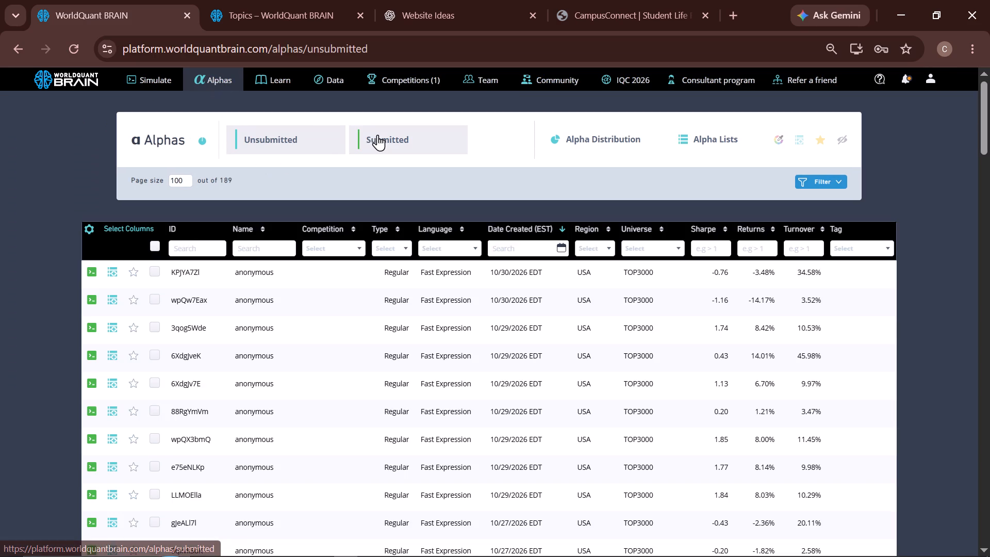
click(259, 366)
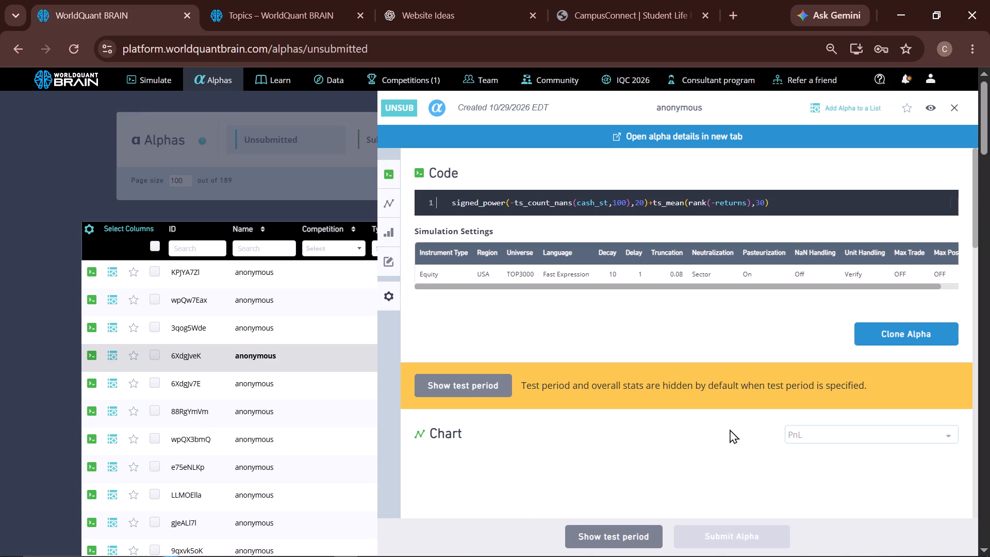
click(877, 337)
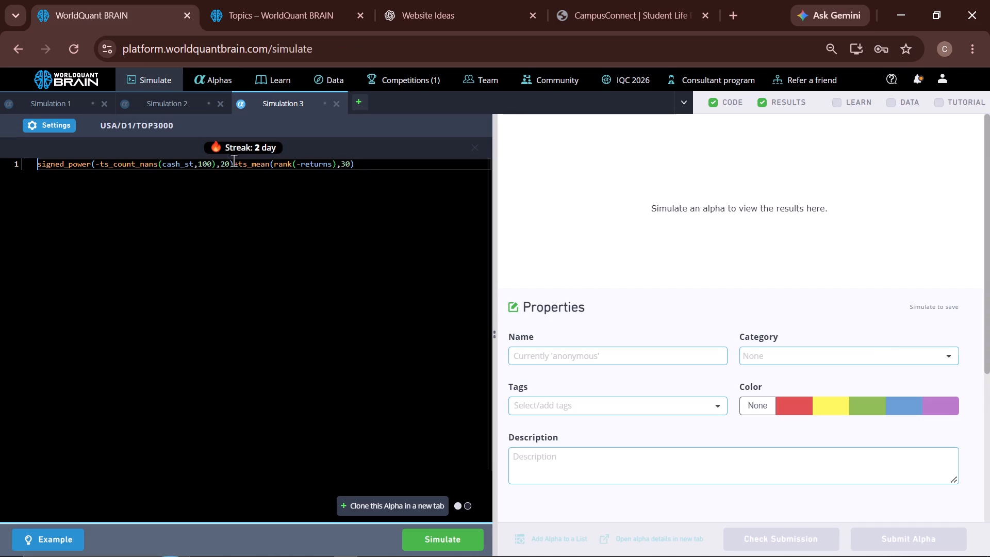
Replace the cash_st field in the cloned expression with patents_ip_amortization_total and run the simulation.
double_click(183, 171)
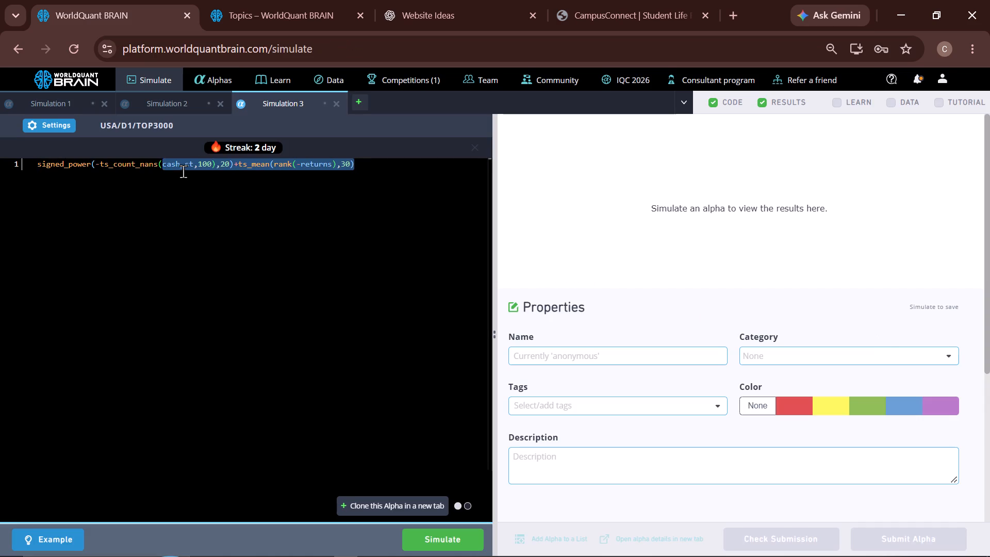
double_click(183, 171)
double_click(171, 162)
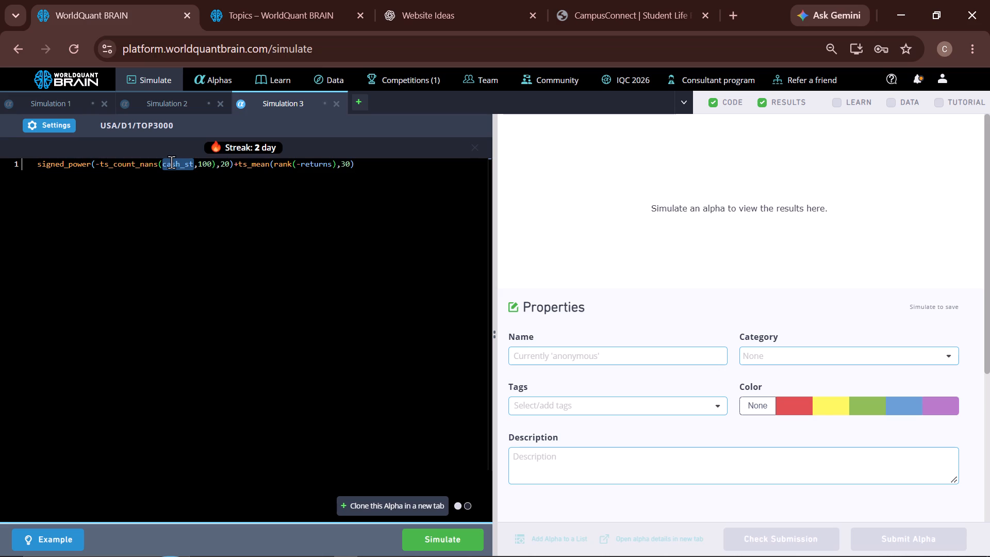
key(p)
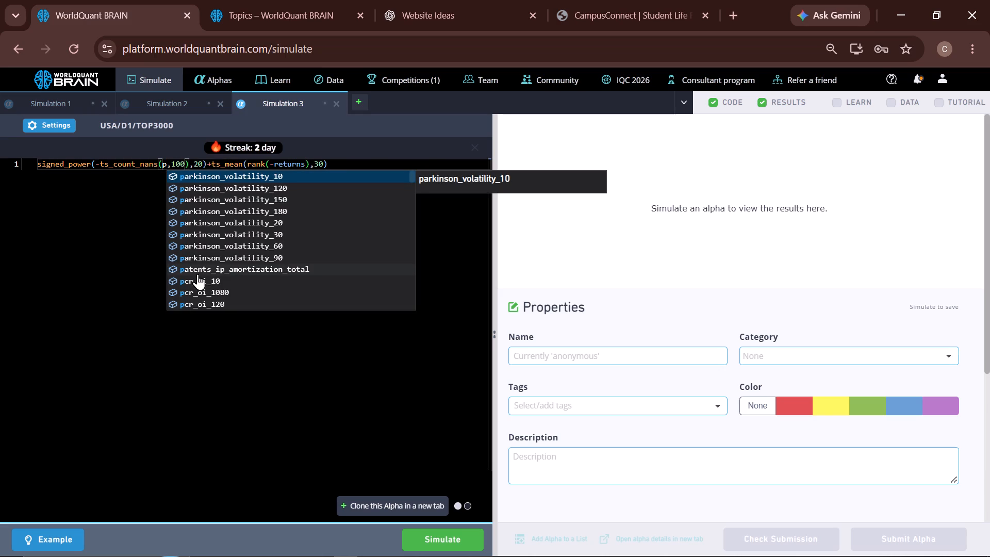
click(197, 274)
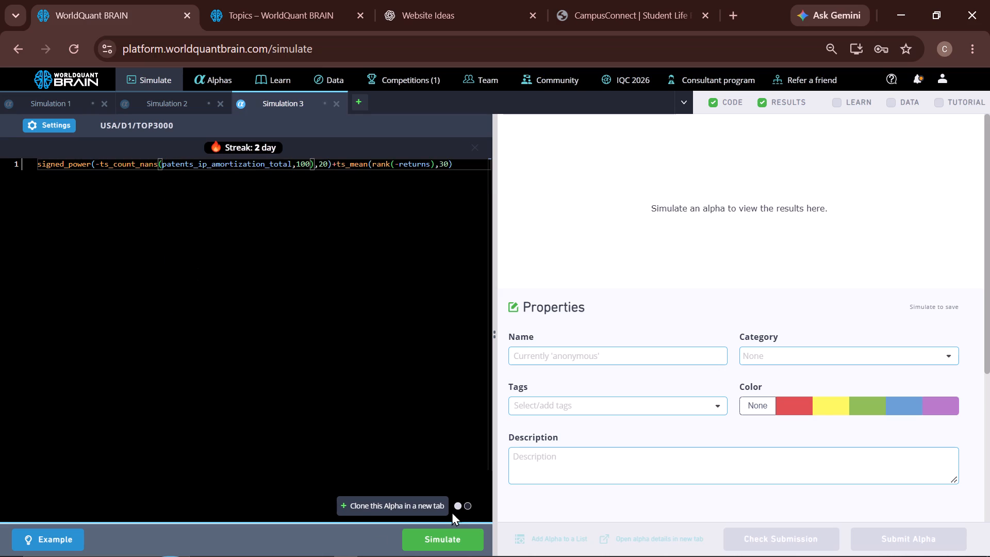
click(428, 535)
Clone this alpha into a new simulation, replace the ts_count_nans field with pcr_oi_10 and simulate it.
click(385, 501)
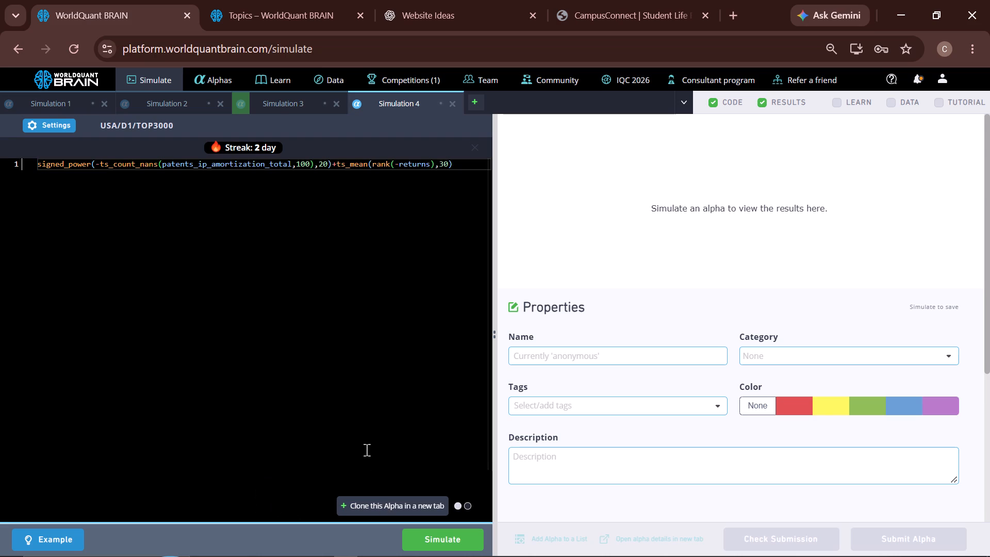
double_click(188, 166)
key(s)
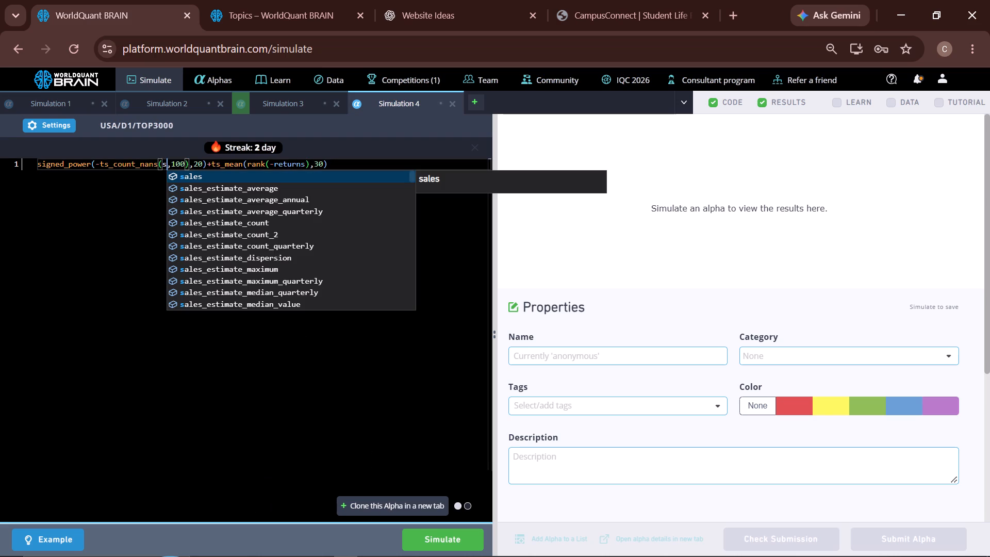
key(BackSpace)
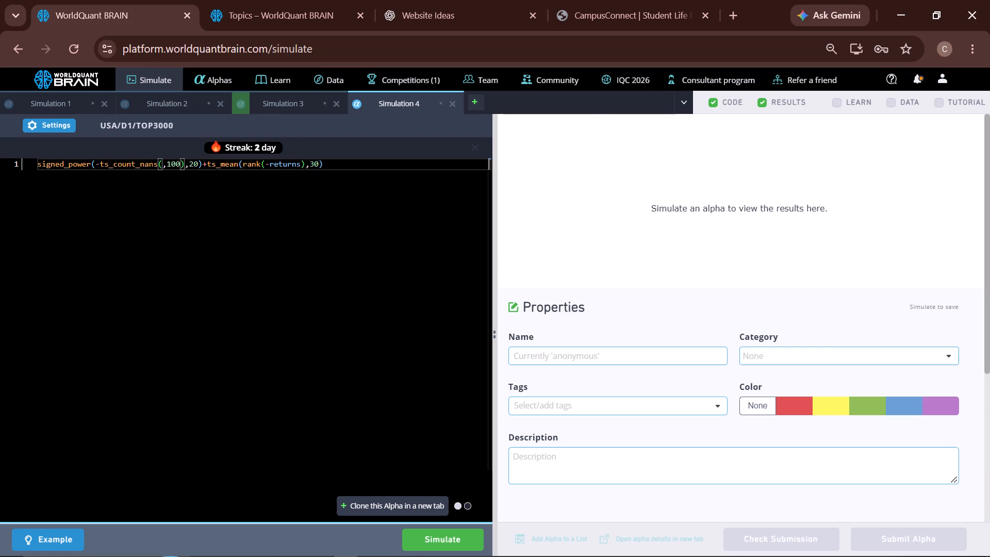
key(p)
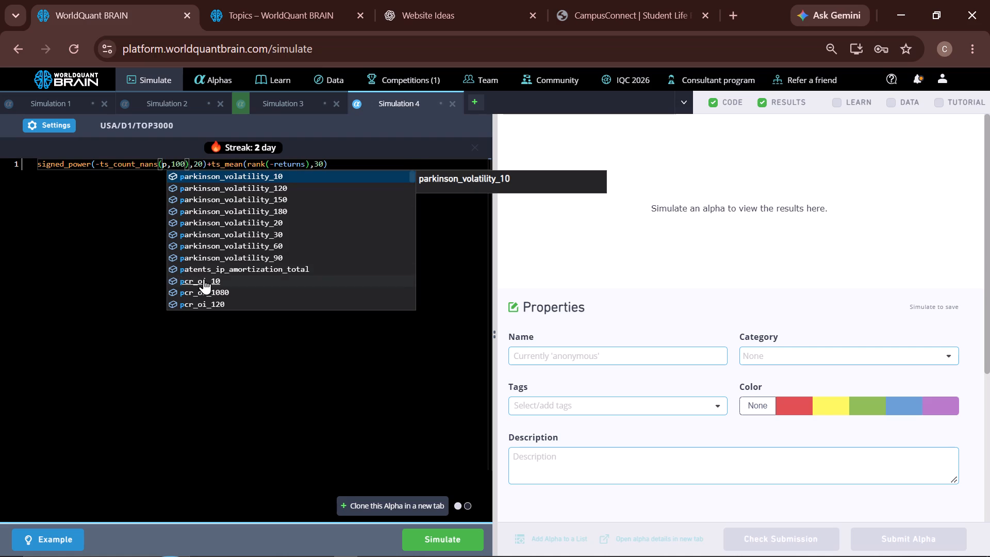
click(204, 278)
click(425, 537)
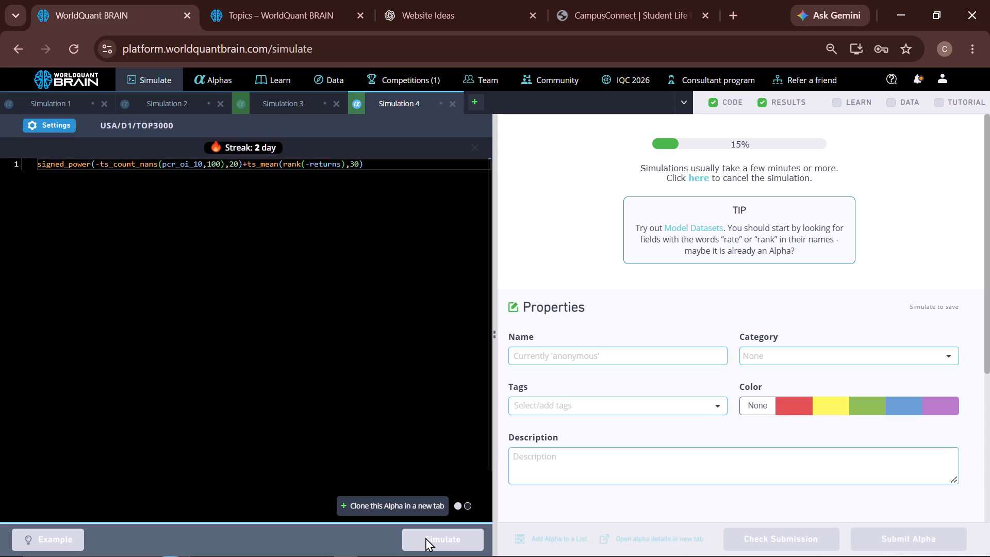
In Simulation 2, replace anl4_af_div_value in the if_else condition with sales and run the simulation.
click(157, 104)
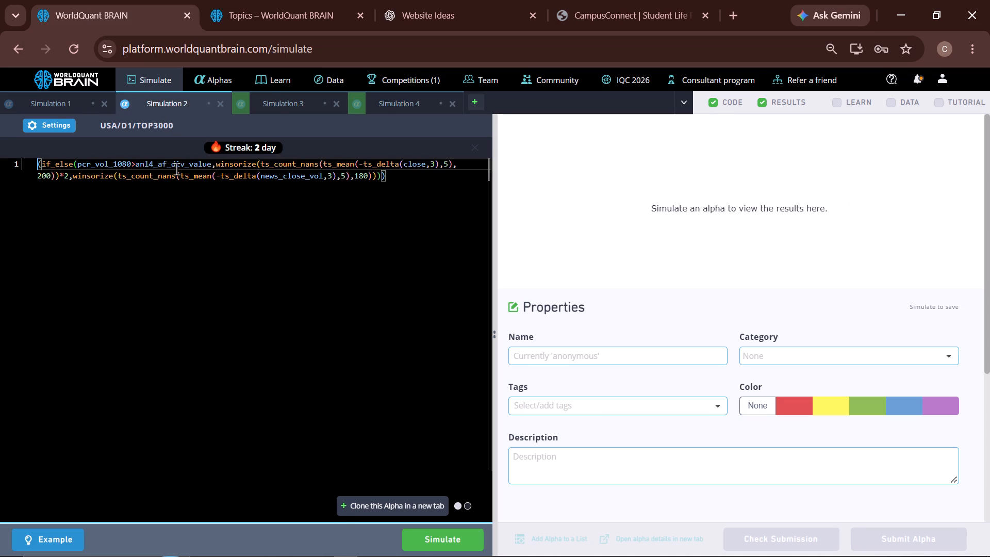
double_click(168, 165)
text(sa)
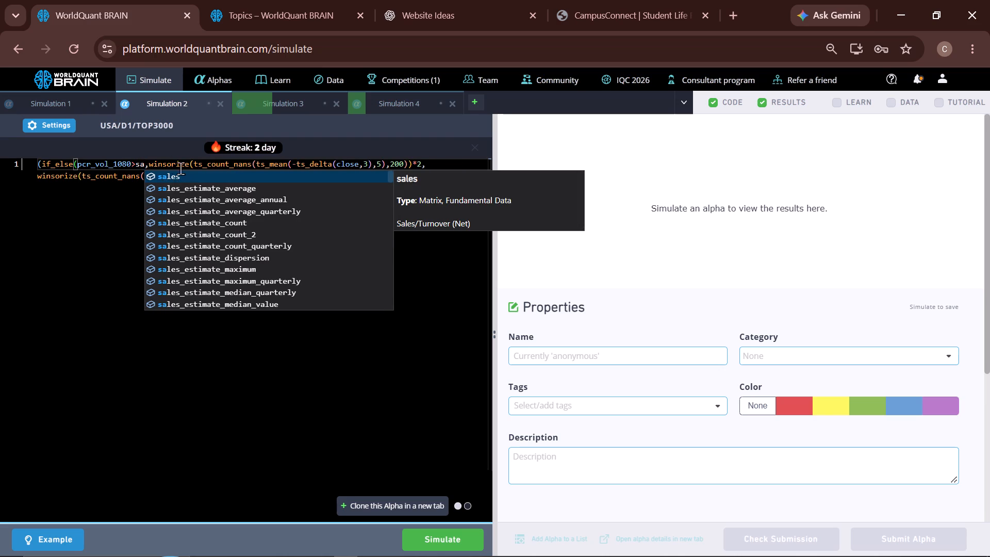
click(154, 171)
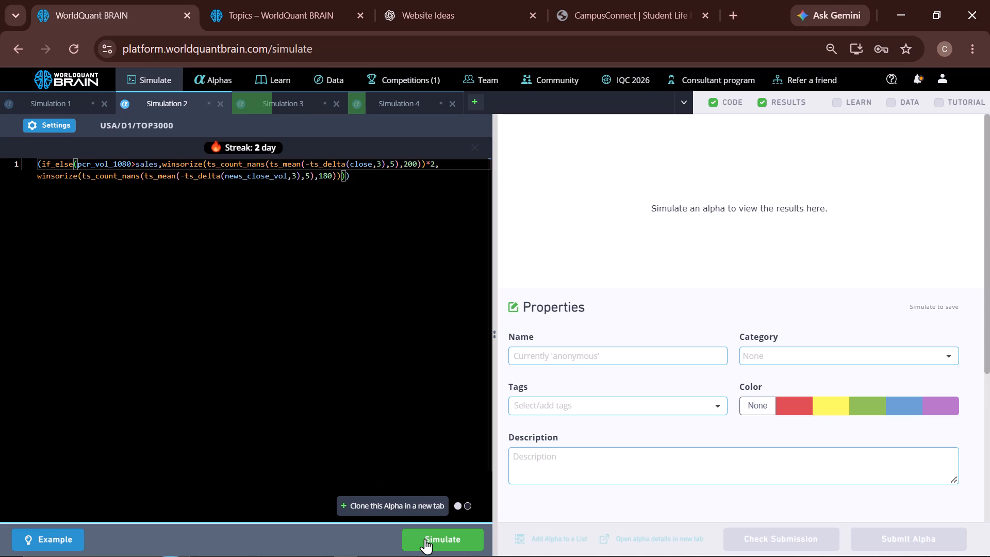
click(426, 539)
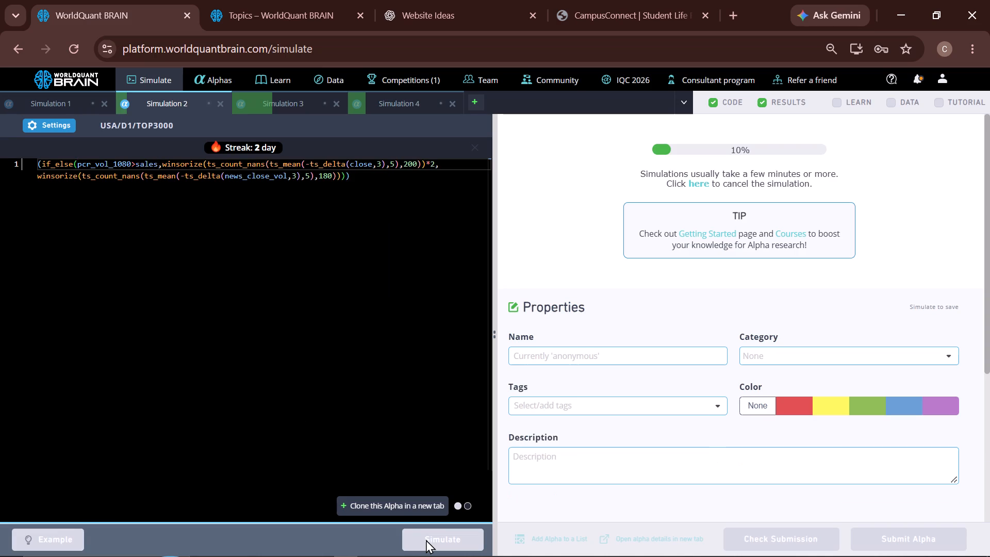
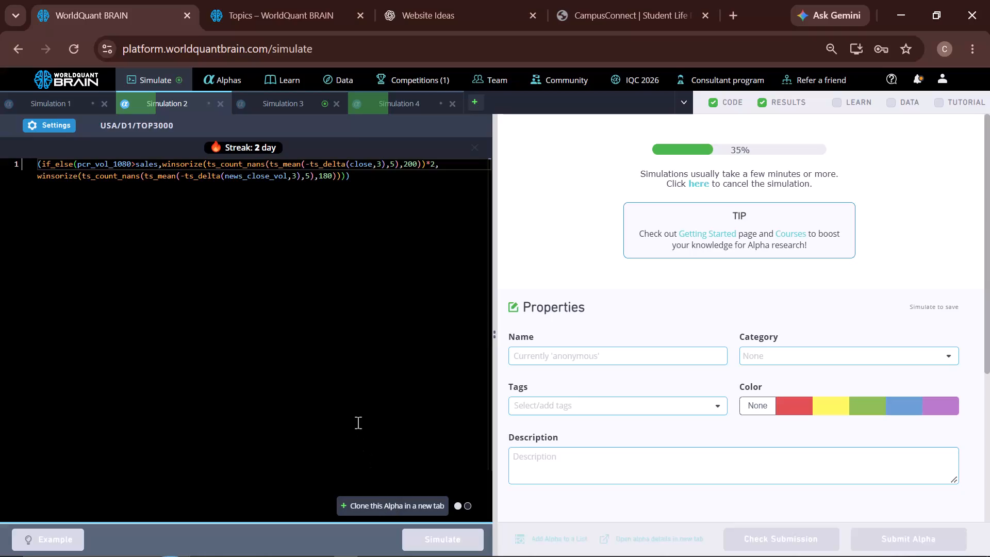
In Simulation 3, dismiss the tutorial checks, replace the ts_count_nans field with pcr_oi_1080 and run the simulation.
click(292, 100)
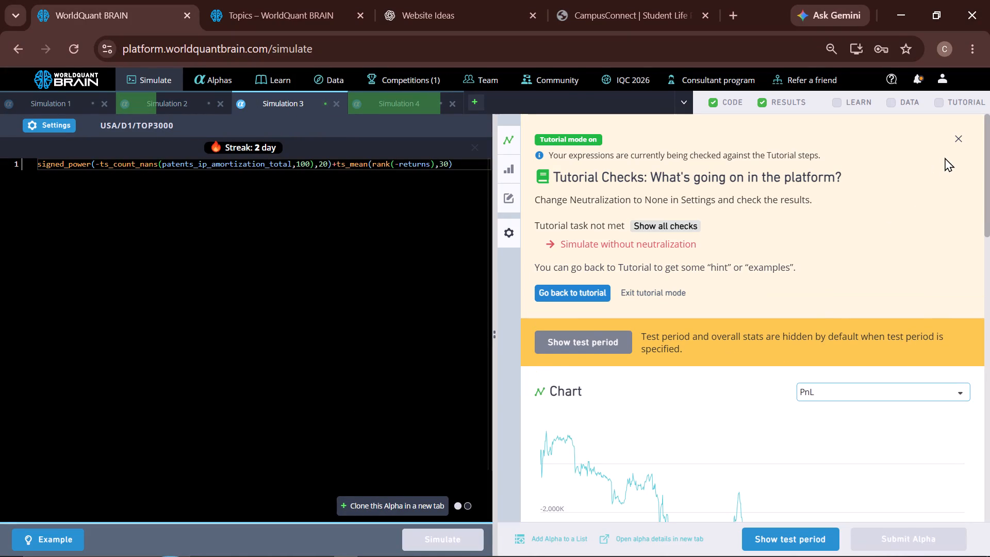
click(960, 136)
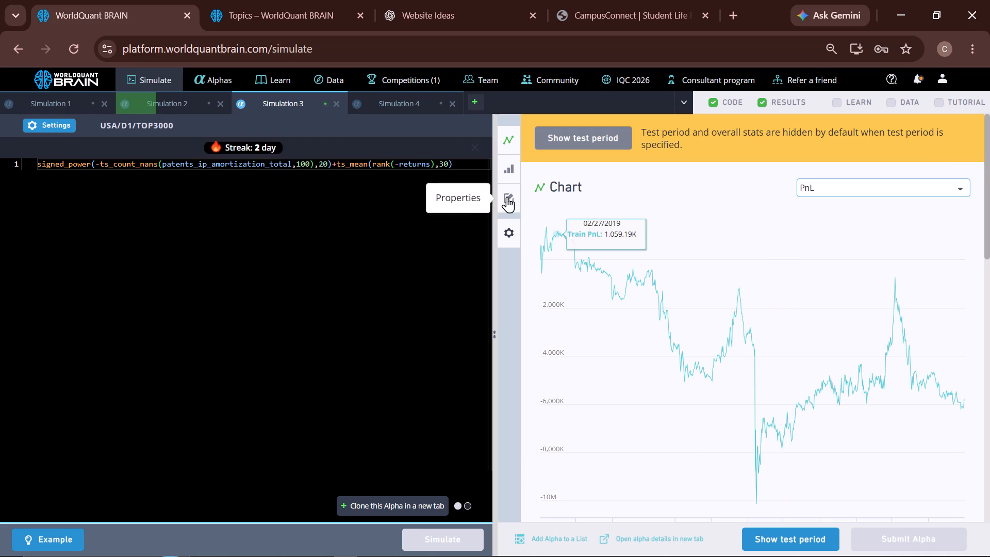
triple_click(221, 160)
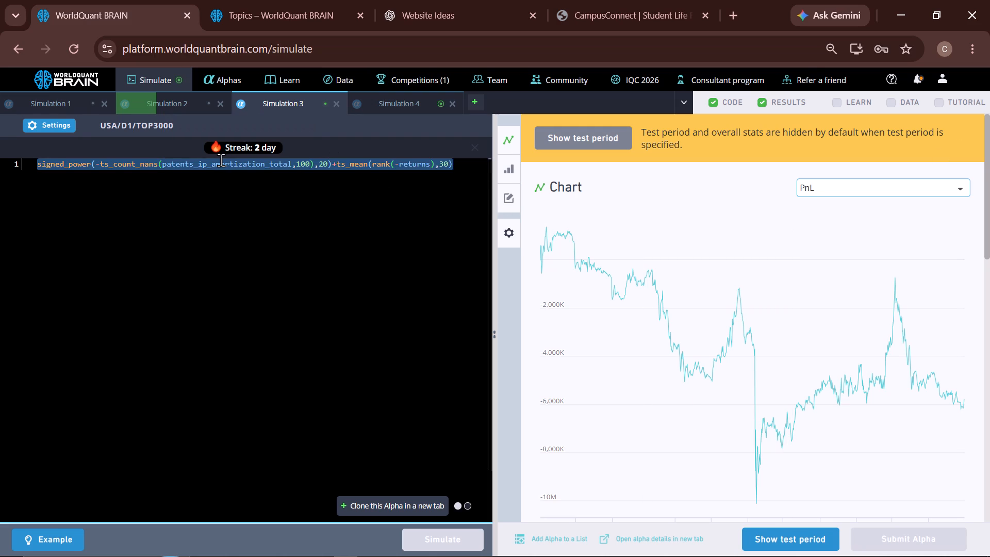
double_click(221, 160)
key(p)
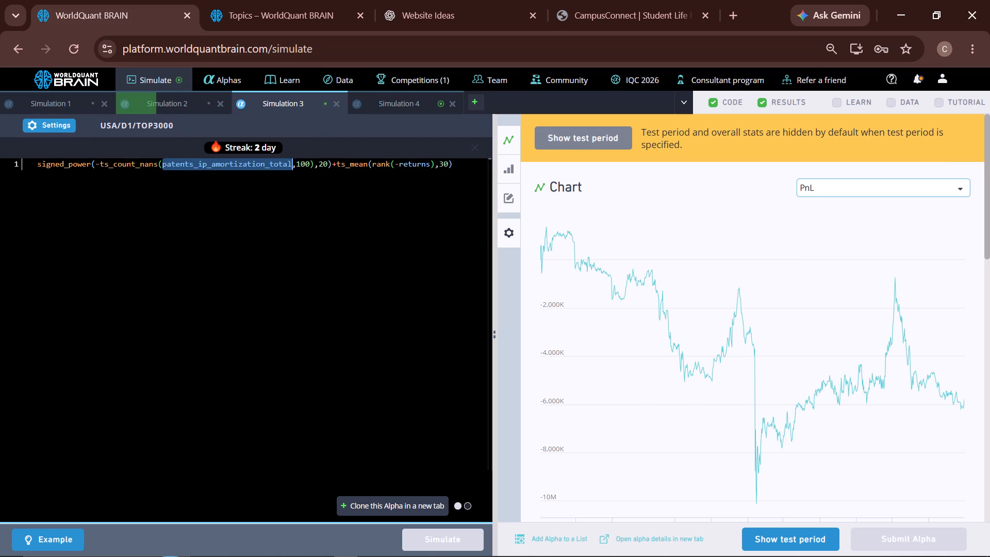
click(208, 296)
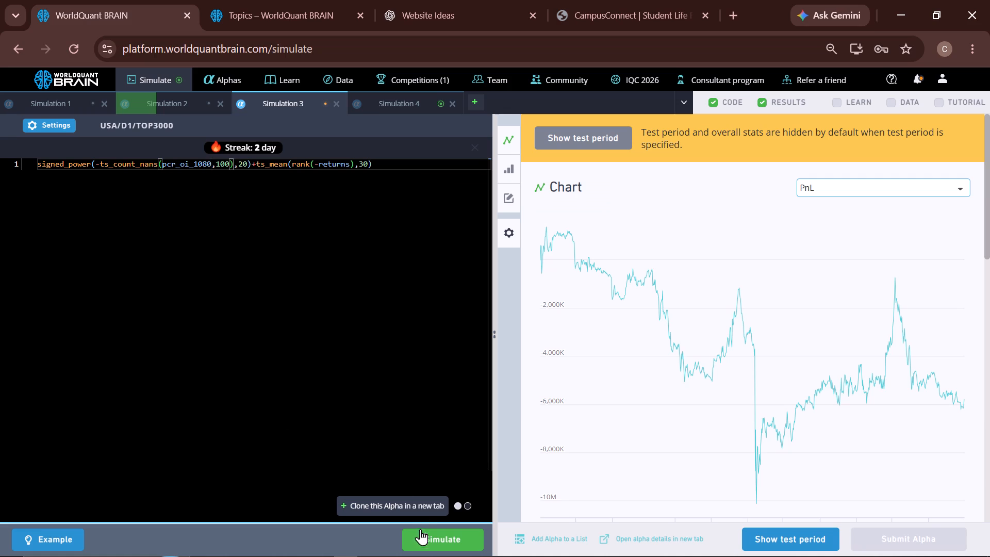
click(423, 539)
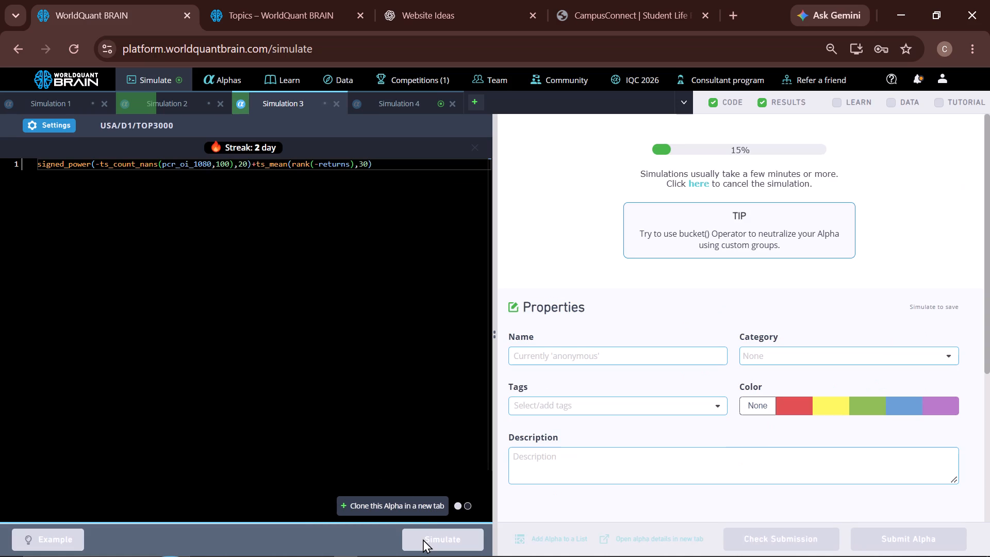
In Simulation 4, dismiss the tutorial checks, reveal the test period and review the IS Summary for the IS period.
click(400, 98)
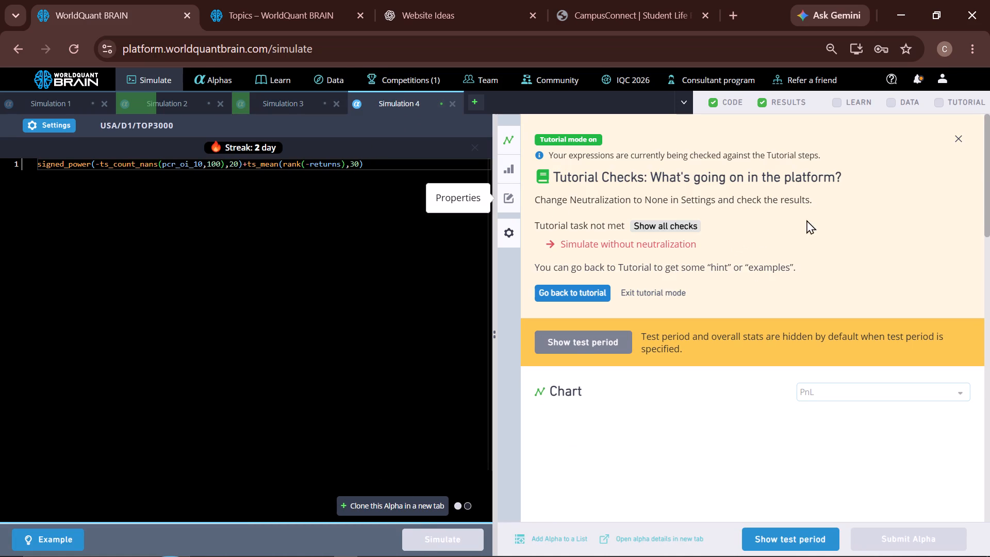
click(959, 139)
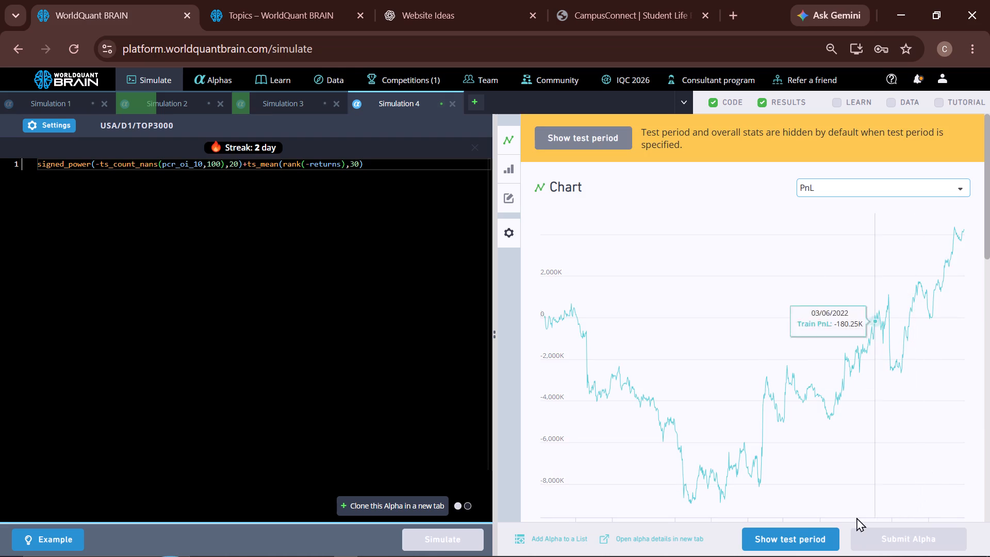
click(800, 536)
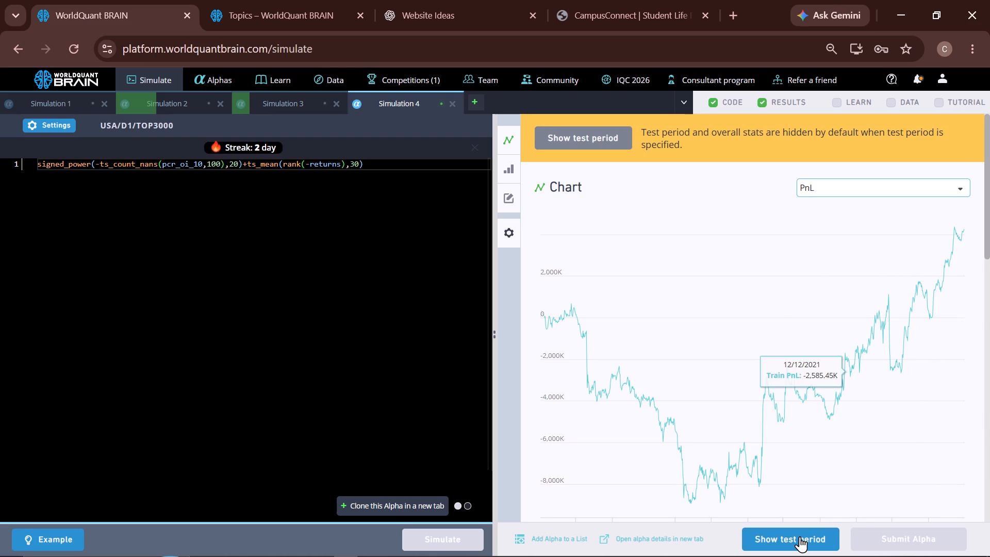
click(798, 534)
scroll(804, 490, down, 3)
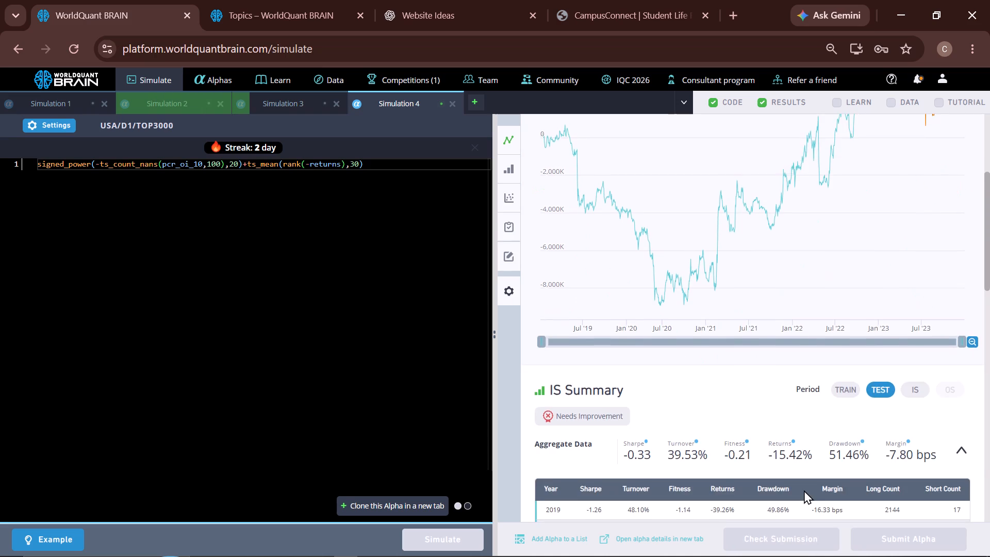
scroll(804, 490, down, 1)
click(919, 326)
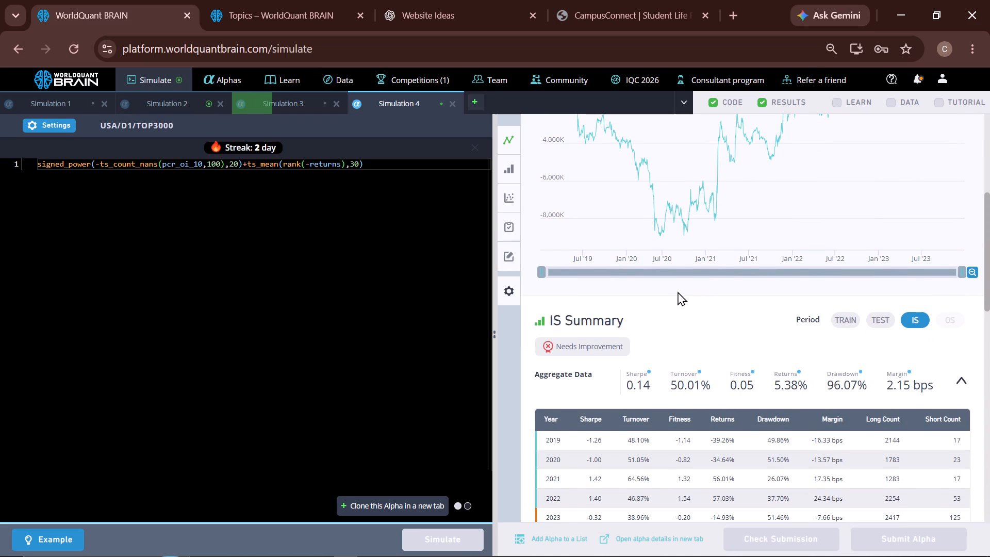
Replace the ts_count_nans field in Simulation 4 with pcr_oi_60 and run the simulation.
double_click(184, 163)
key(p)
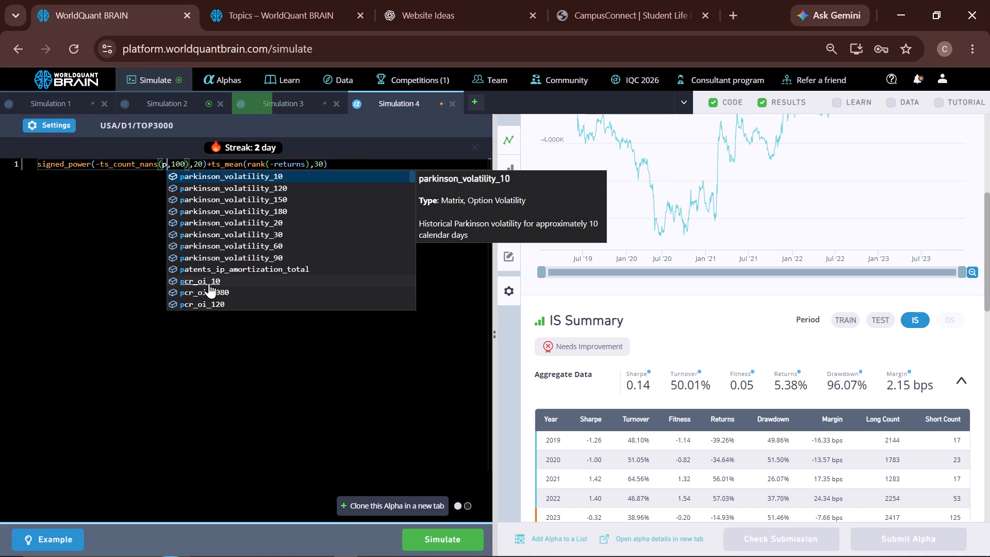
scroll(209, 283, down, 4)
click(190, 279)
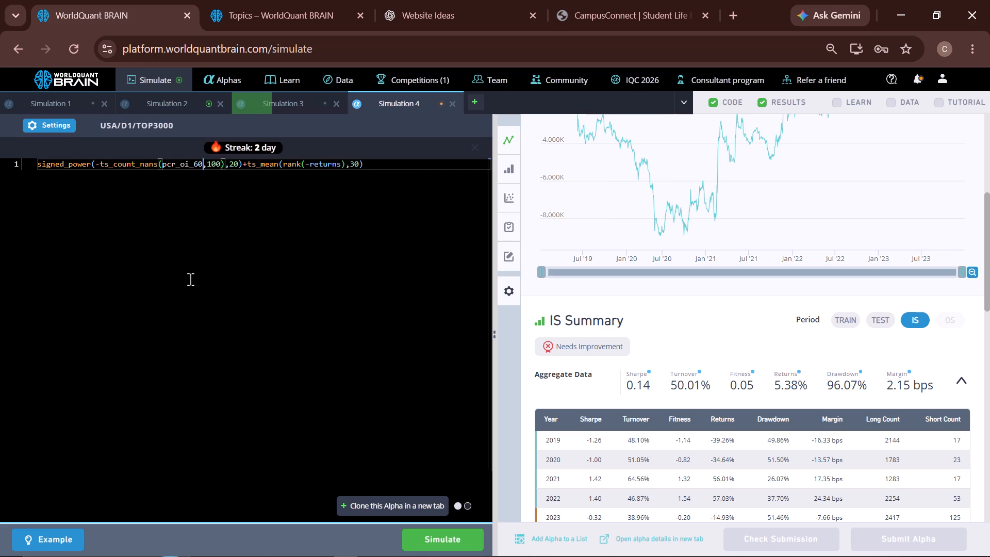
click(446, 535)
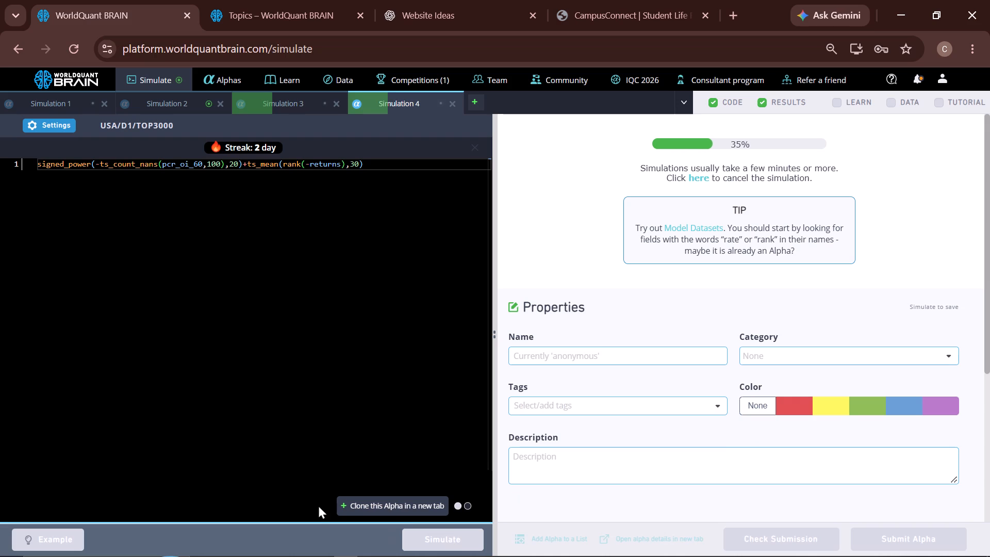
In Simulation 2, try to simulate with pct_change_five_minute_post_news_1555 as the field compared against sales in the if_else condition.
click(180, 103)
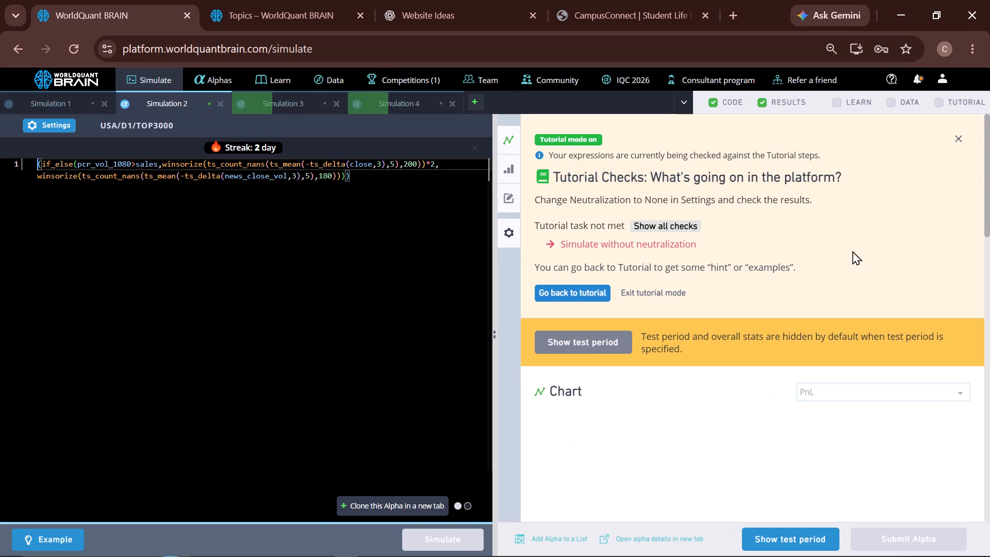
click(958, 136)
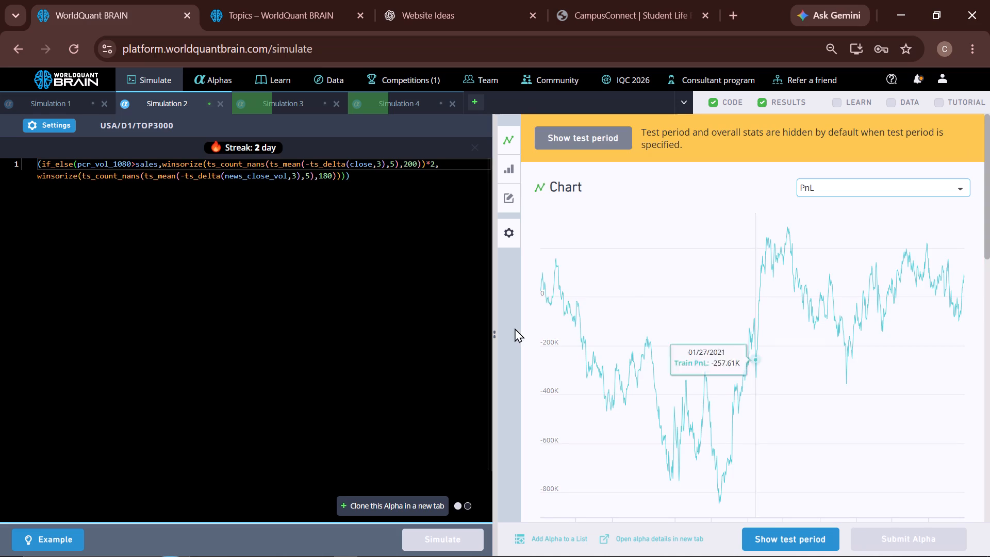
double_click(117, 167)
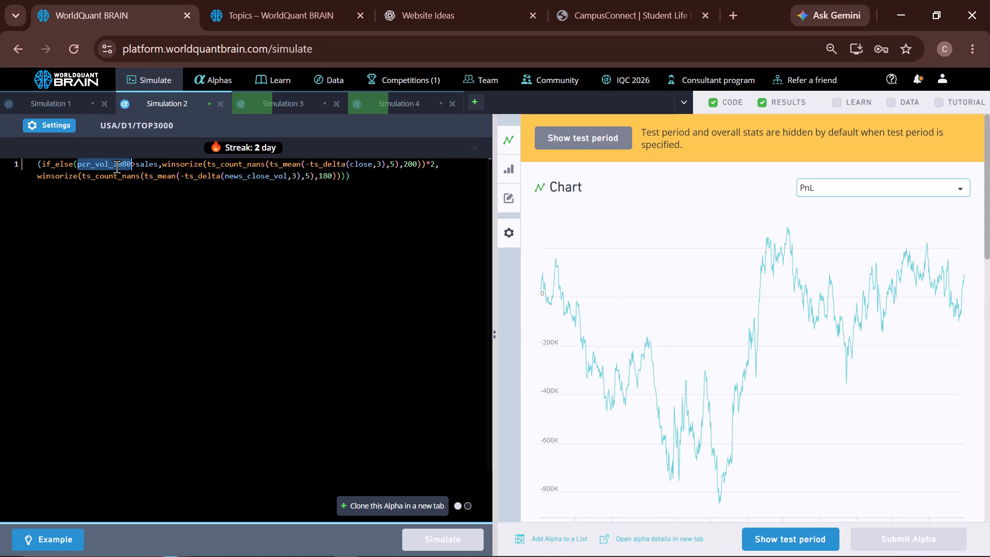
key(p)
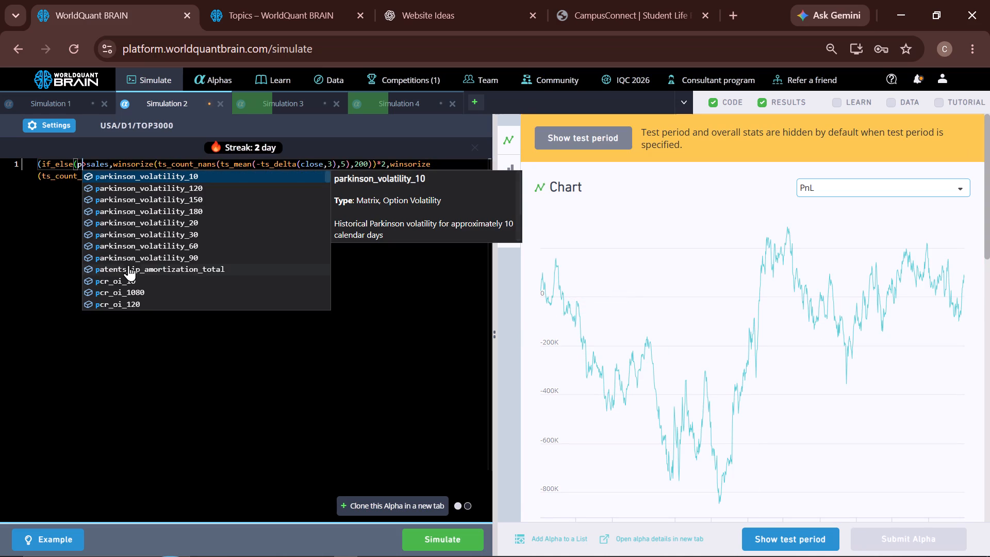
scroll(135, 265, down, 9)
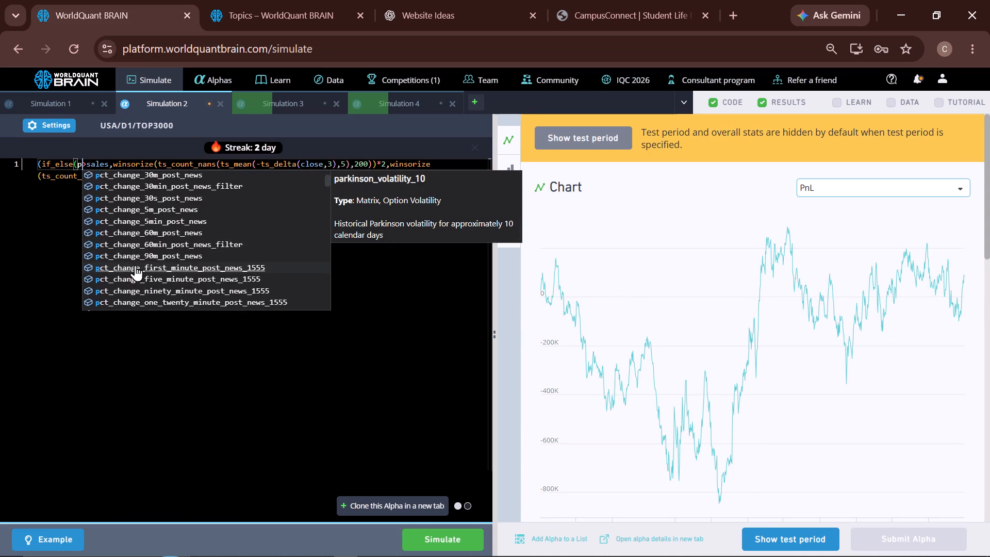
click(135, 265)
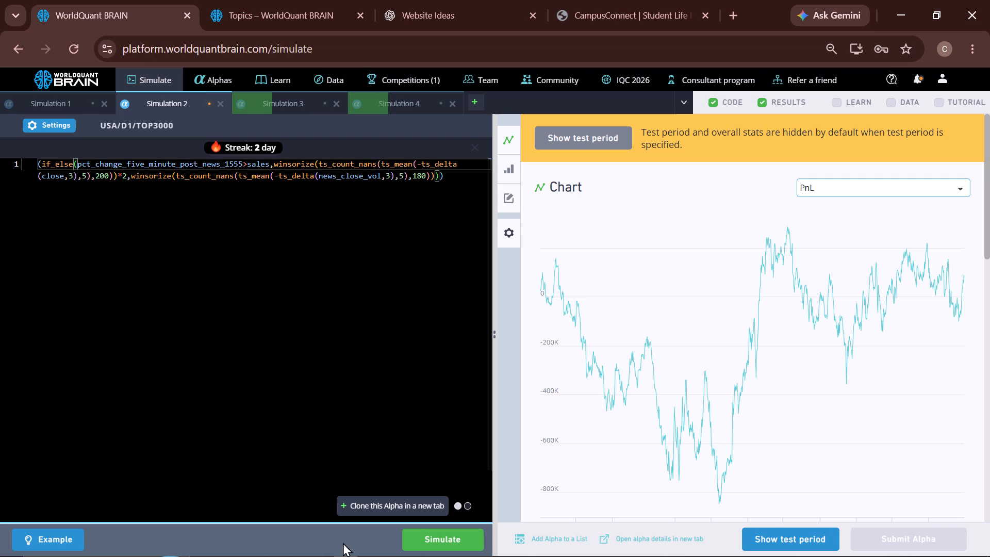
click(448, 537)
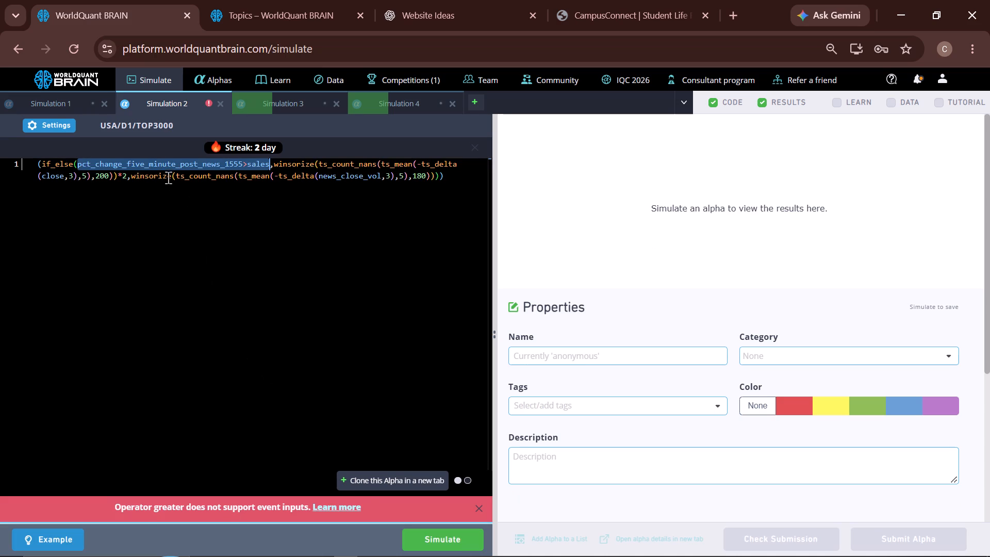
Replace the field compared against sales in the if_else condition with debt and run the simulation.
double_click(157, 166)
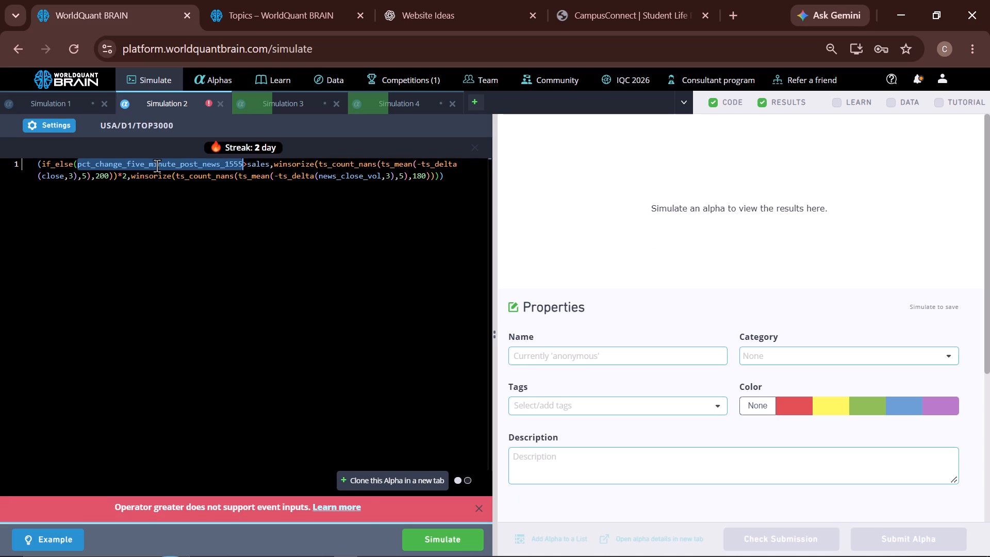
key(d)
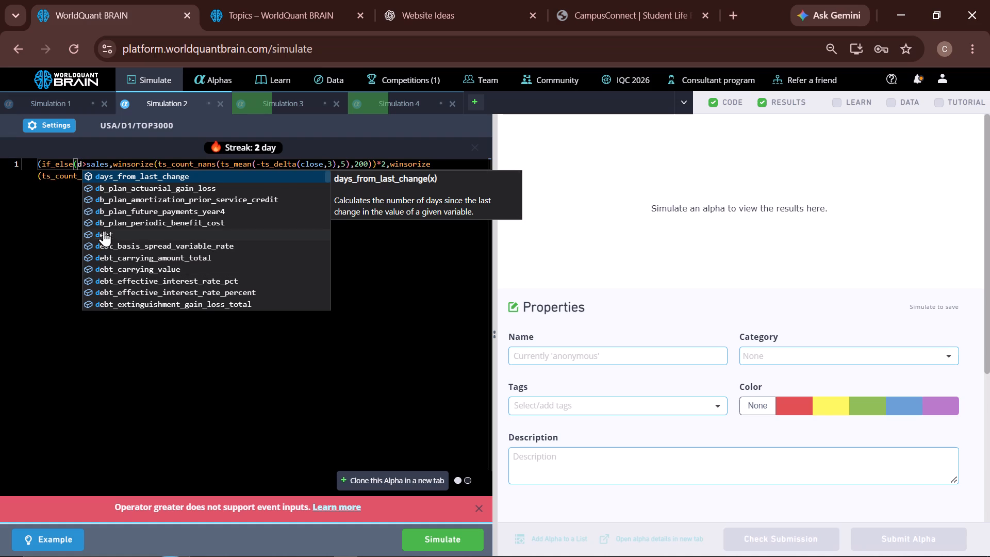
click(104, 231)
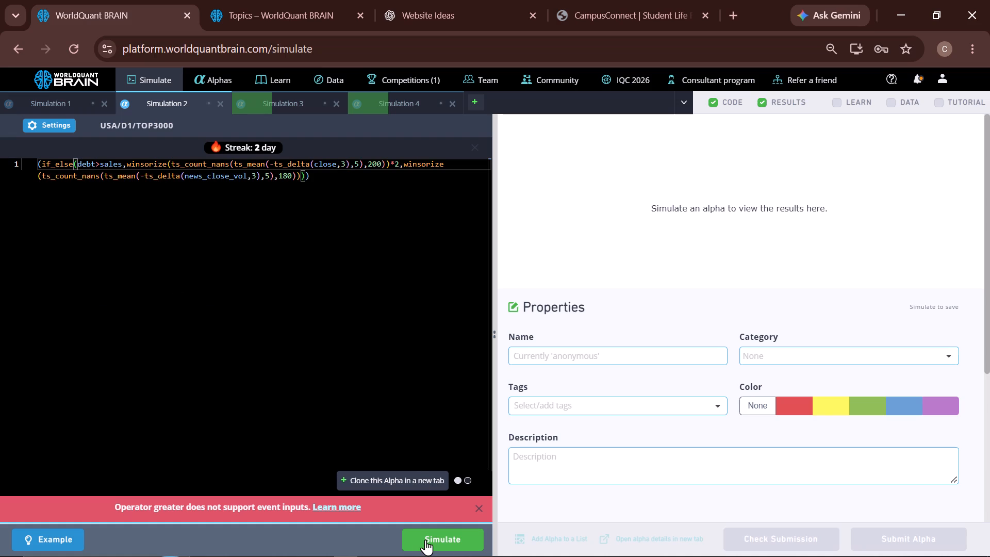
click(425, 539)
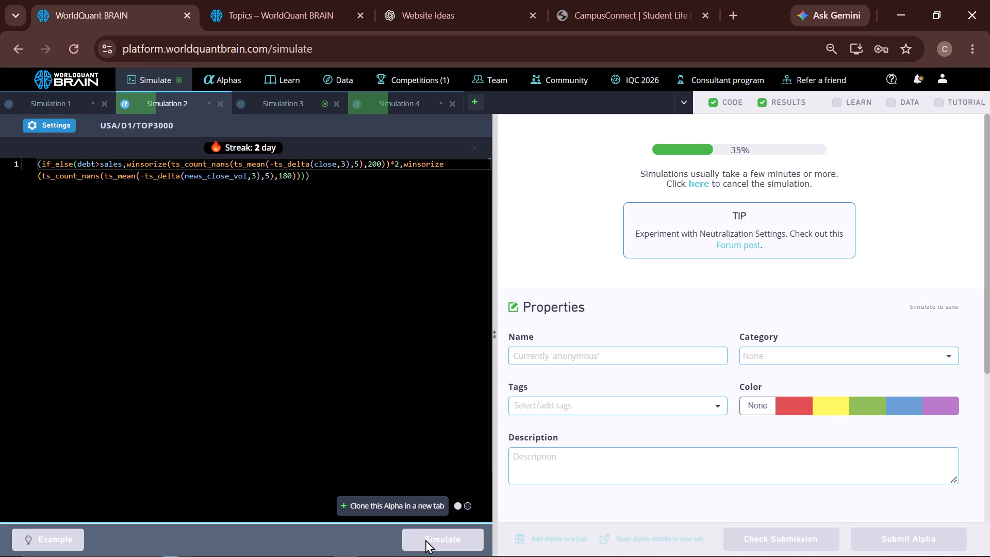
In Simulation 3, dismiss the tutorial checks, examine the PnL chart and IS Summary, and reveal the test period.
click(278, 104)
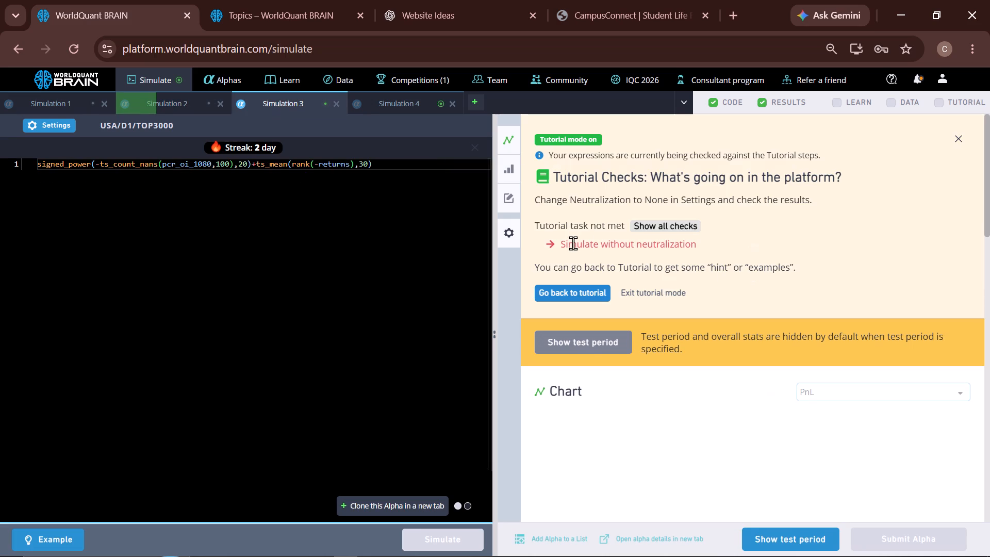
click(958, 137)
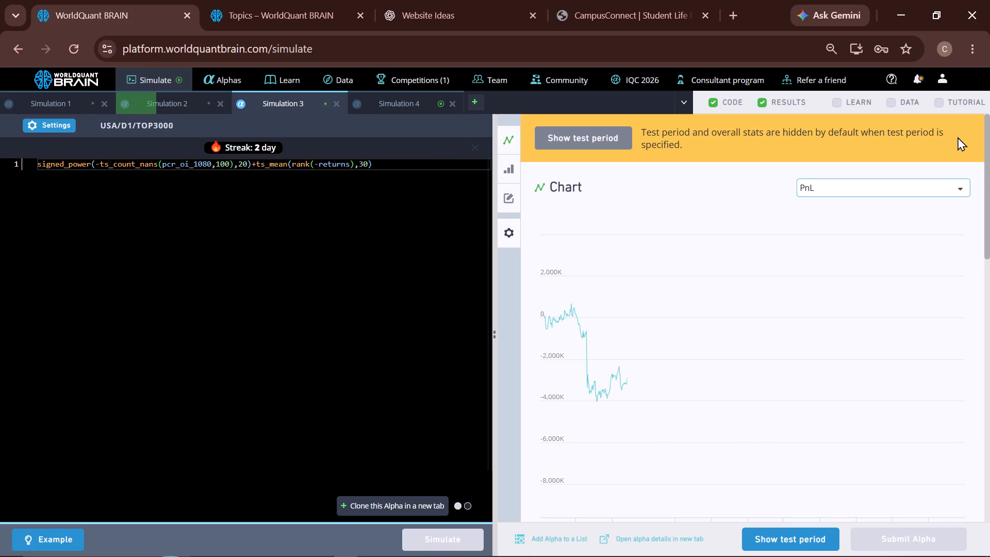
scroll(910, 215, down, 2)
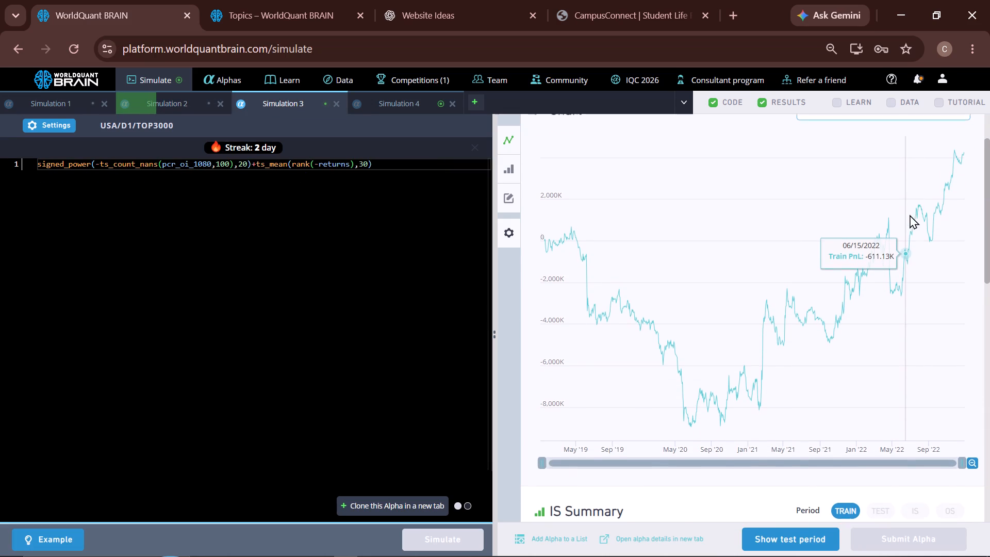
scroll(910, 215, down, 1)
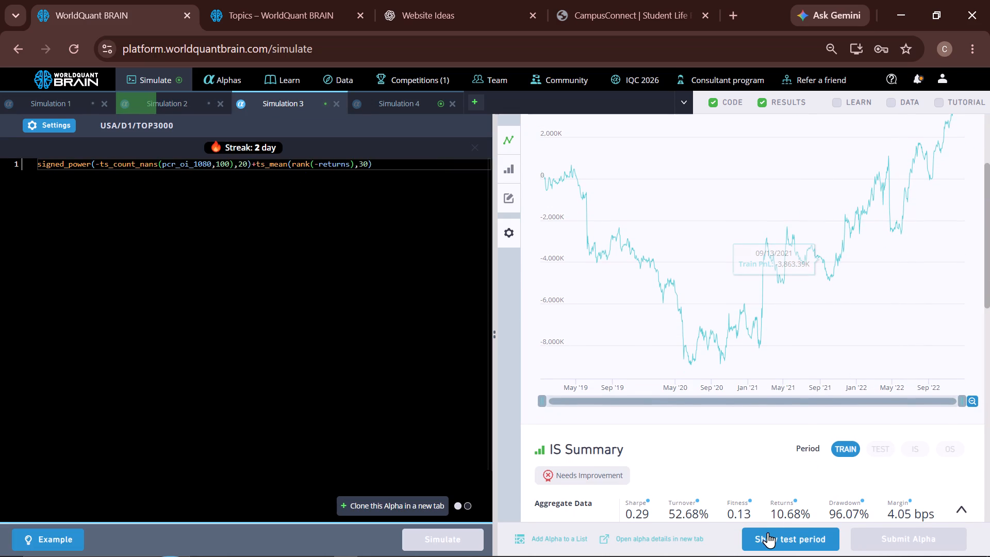
click(762, 530)
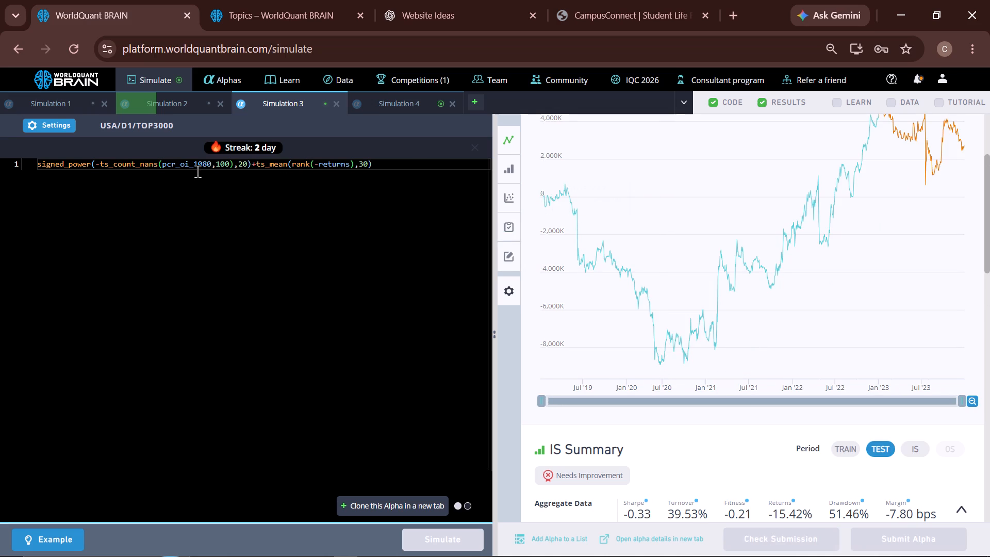
Replace the ts_count_nans field in Simulation 3 with debt_lt and run the simulation.
double_click(184, 168)
key(d)
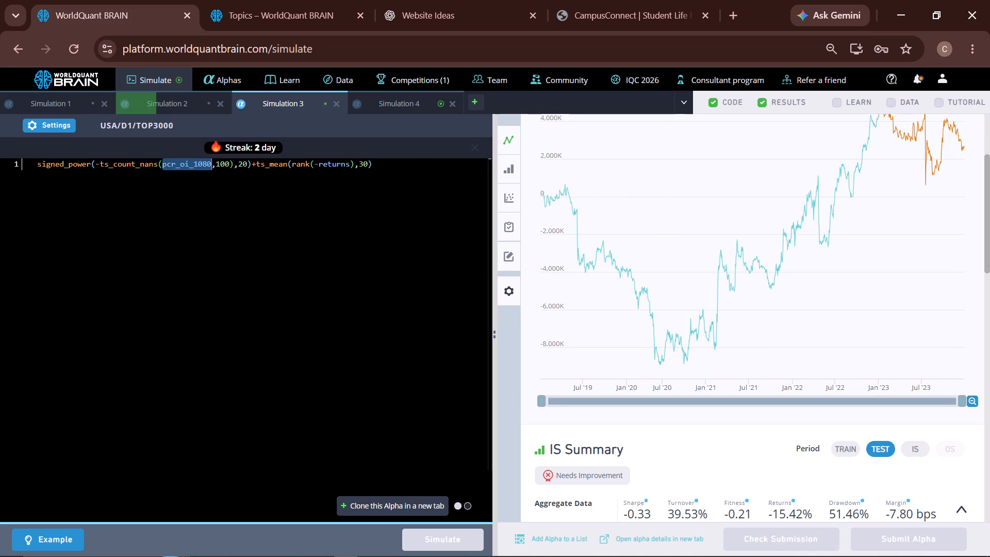
scroll(190, 253, down, 5)
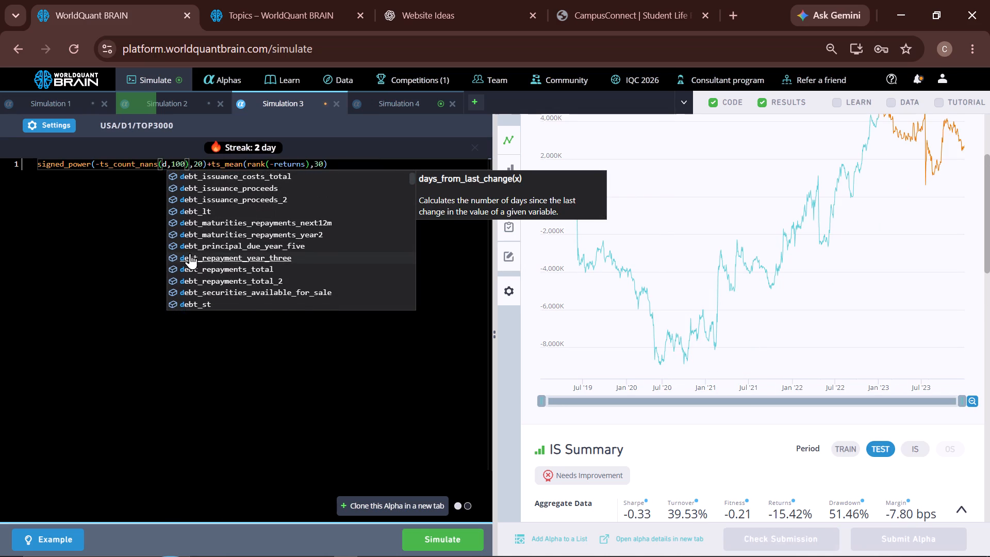
scroll(190, 253, down, 1)
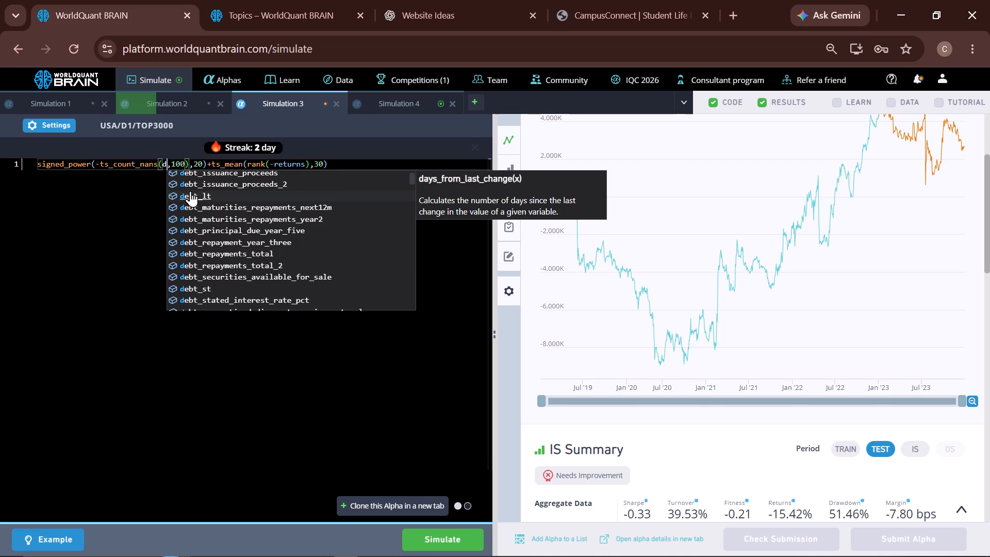
click(190, 191)
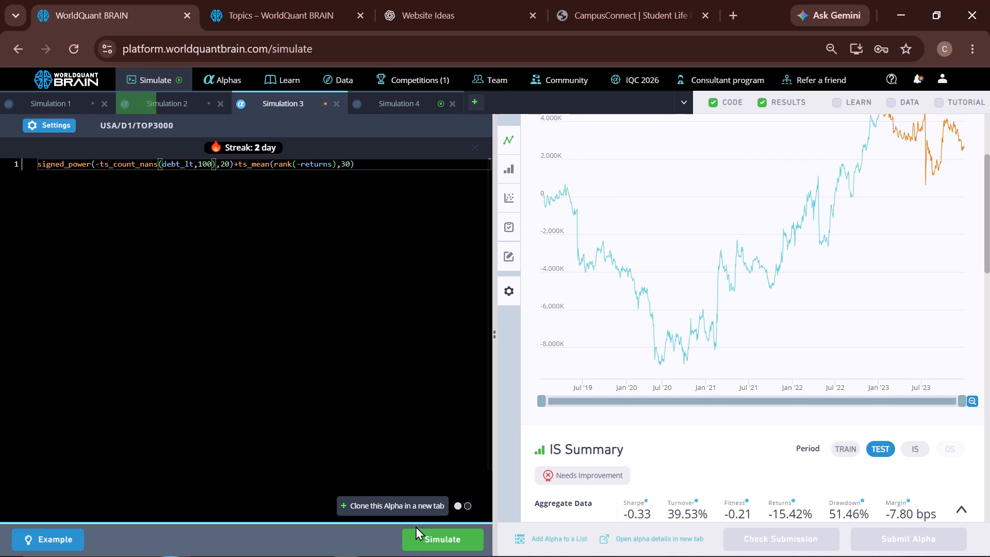
click(426, 543)
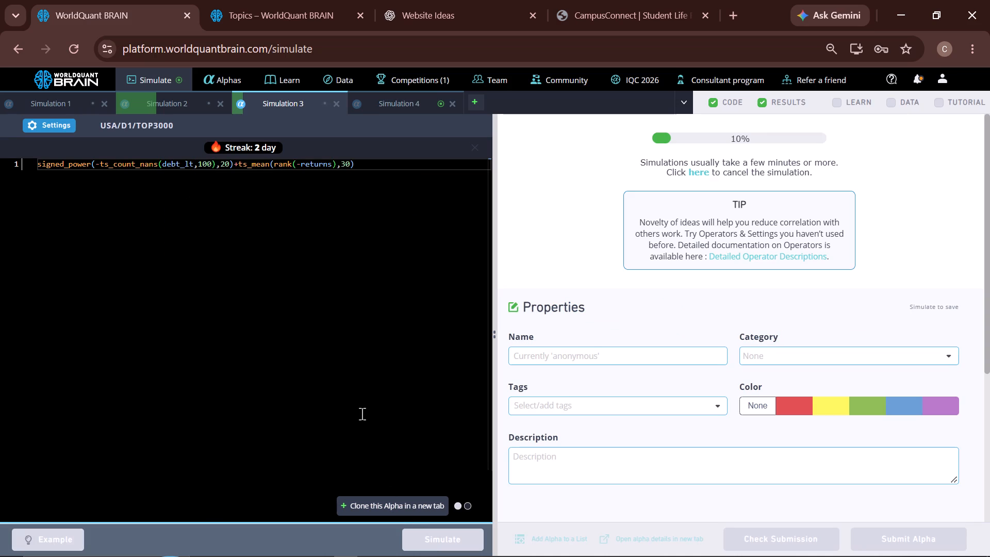
In Simulation 4, dismiss the tutorial checks, replace the ts_count_nans field with goodwill and run the simulation.
click(391, 101)
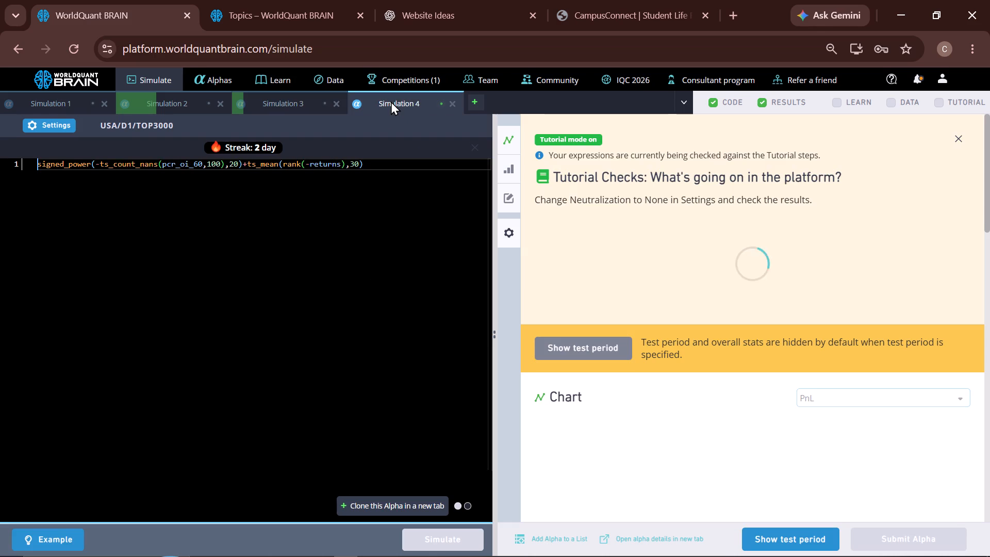
click(958, 136)
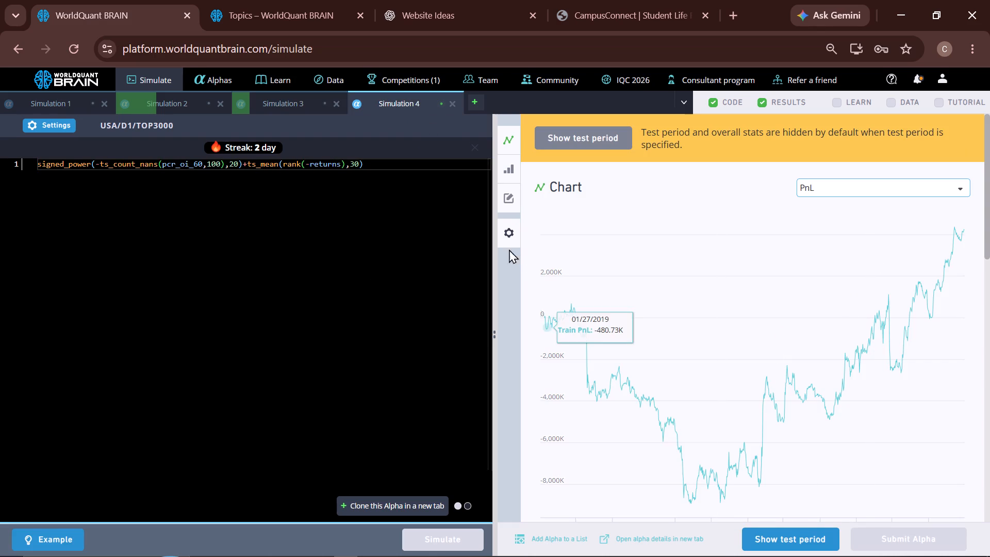
double_click(181, 167)
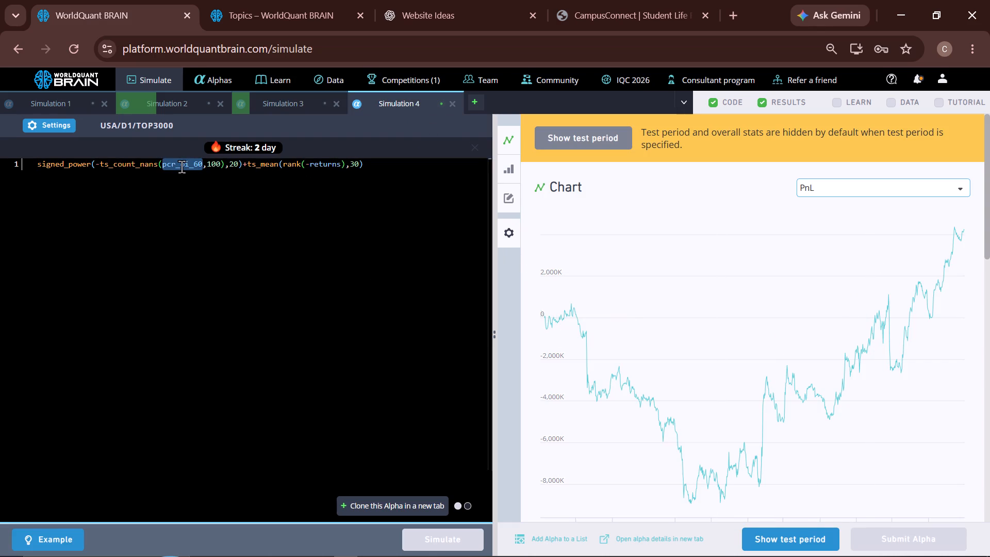
key(g)
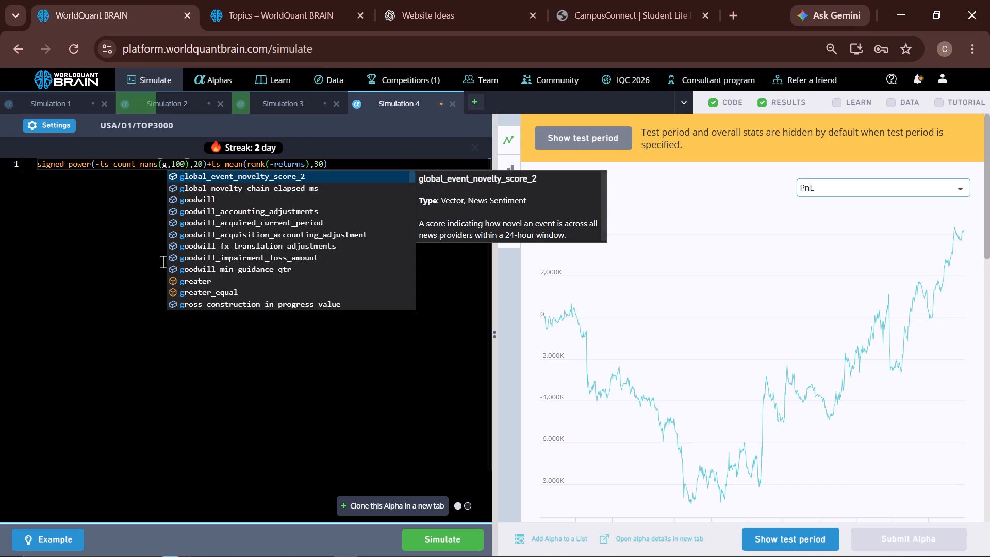
click(194, 198)
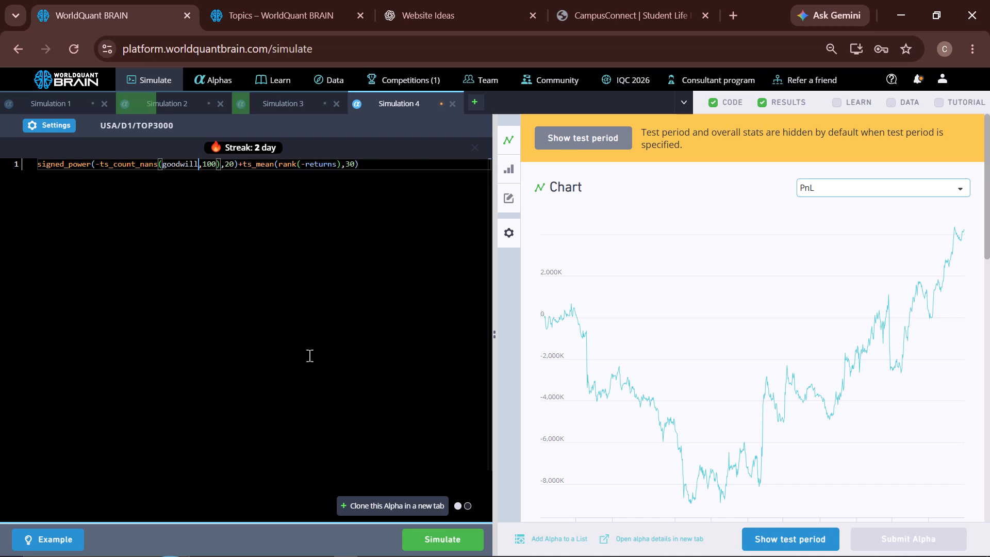
click(424, 540)
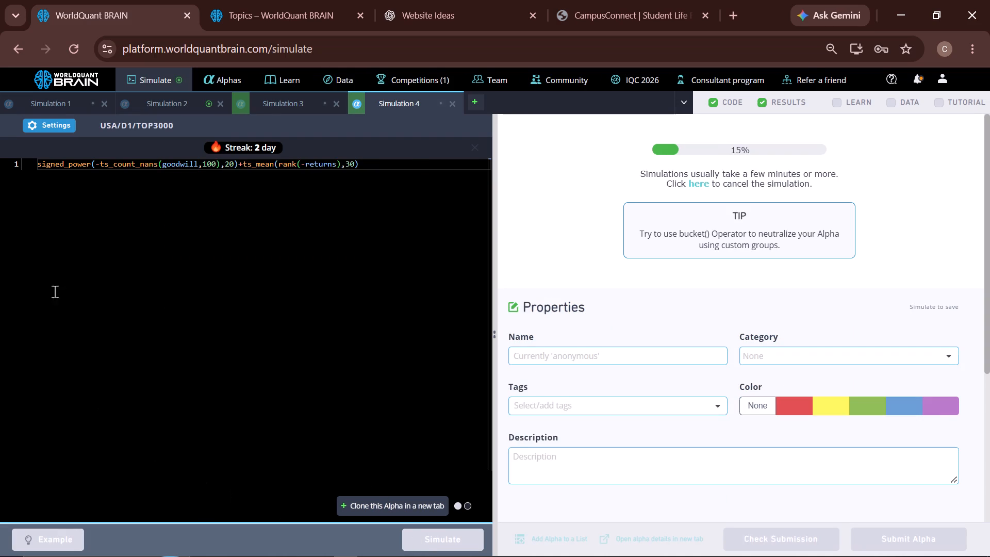
In Simulation 2, check the PnL chart, replace the second ts_delta field with news_eod_high and run the simulation.
click(167, 100)
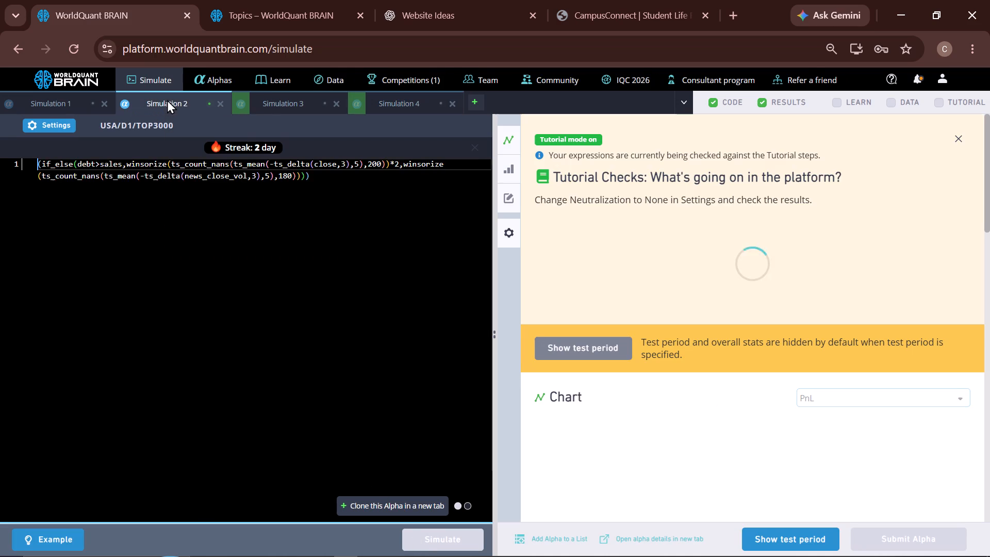
scroll(824, 458, down, 2)
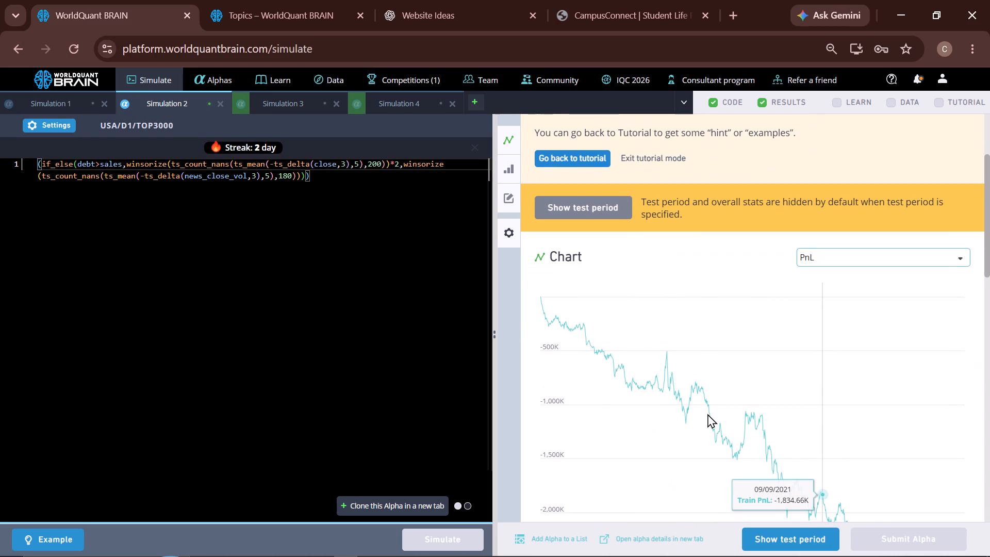
double_click(209, 175)
text(news)
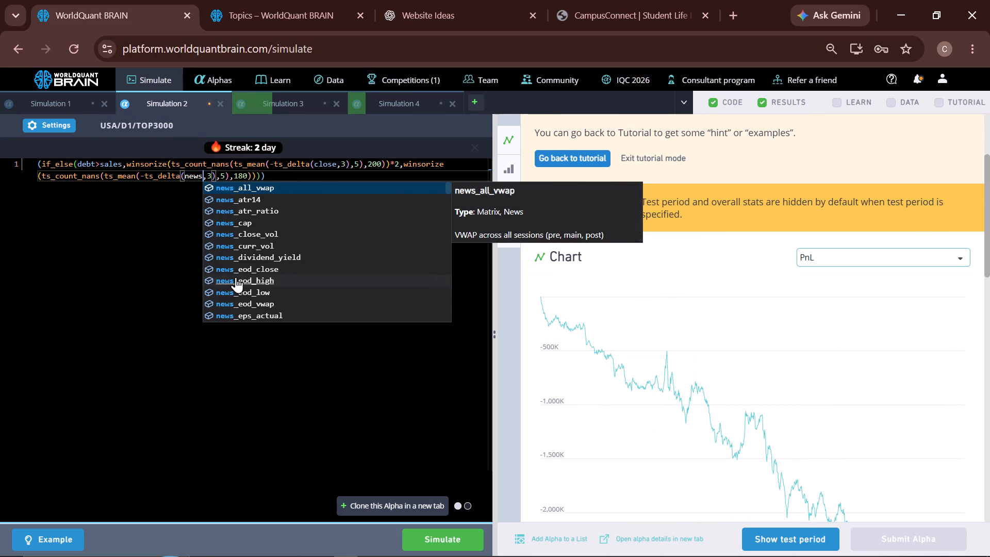
click(236, 277)
click(433, 542)
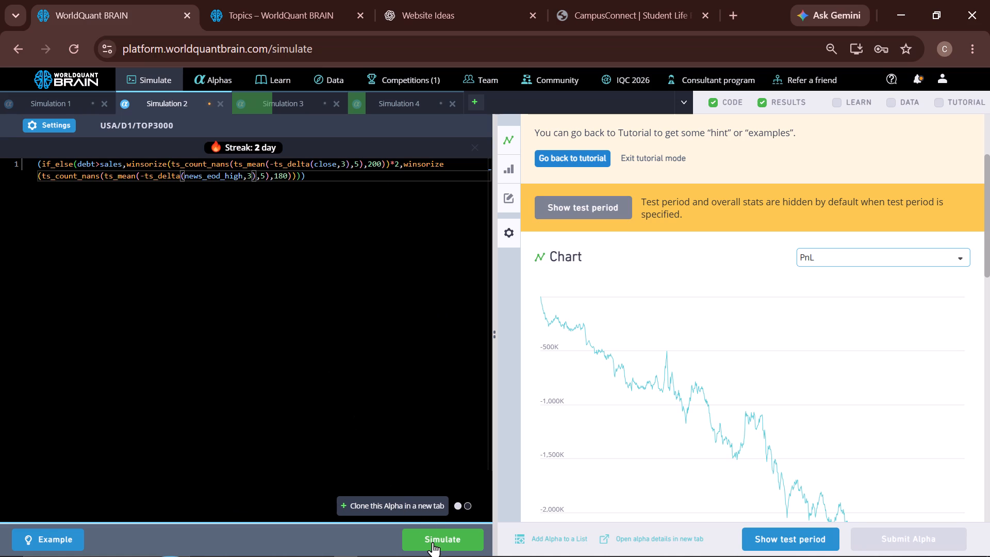
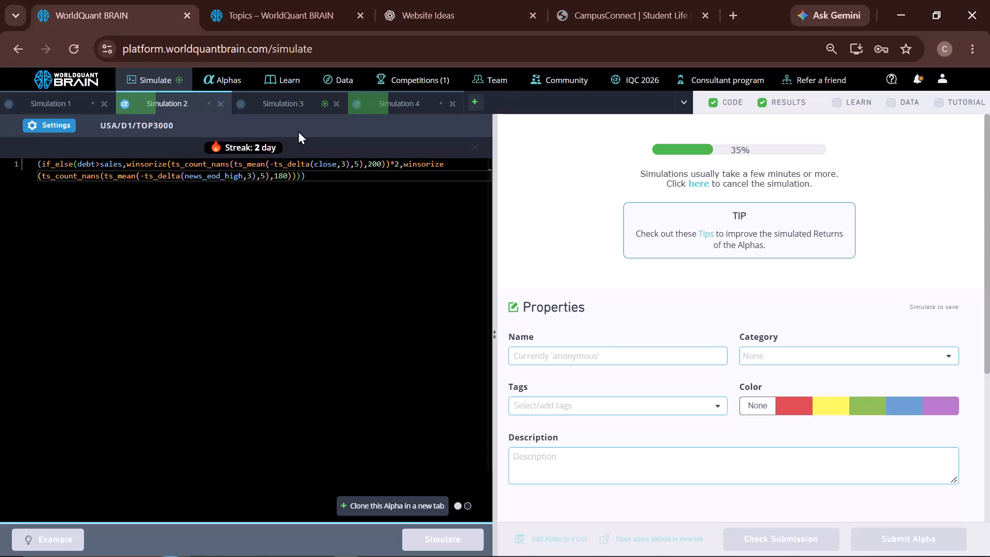
In Simulation 3, check the PnL chart and IS Summary, replace the ts_count_nans field with debt_st and run the simulation.
click(286, 101)
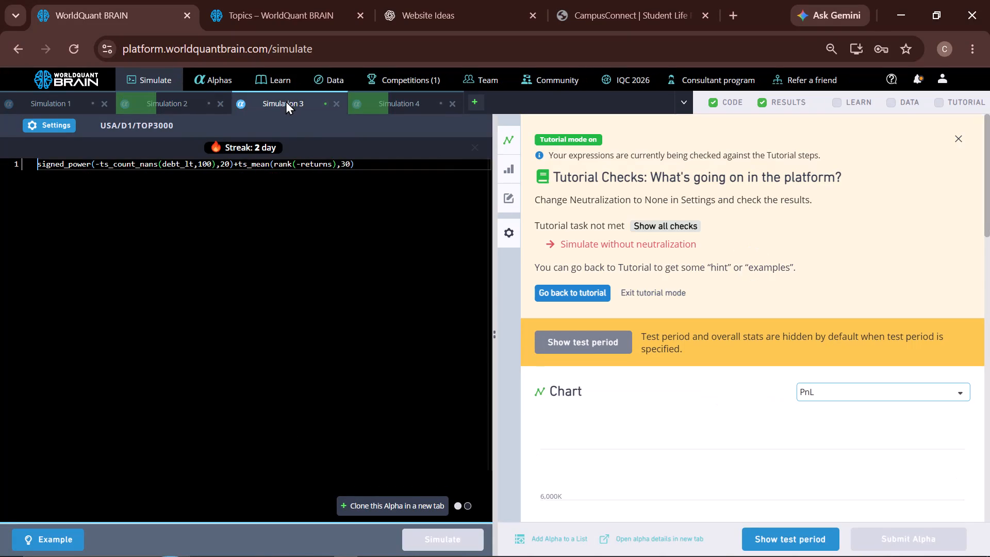
scroll(836, 327, down, 4)
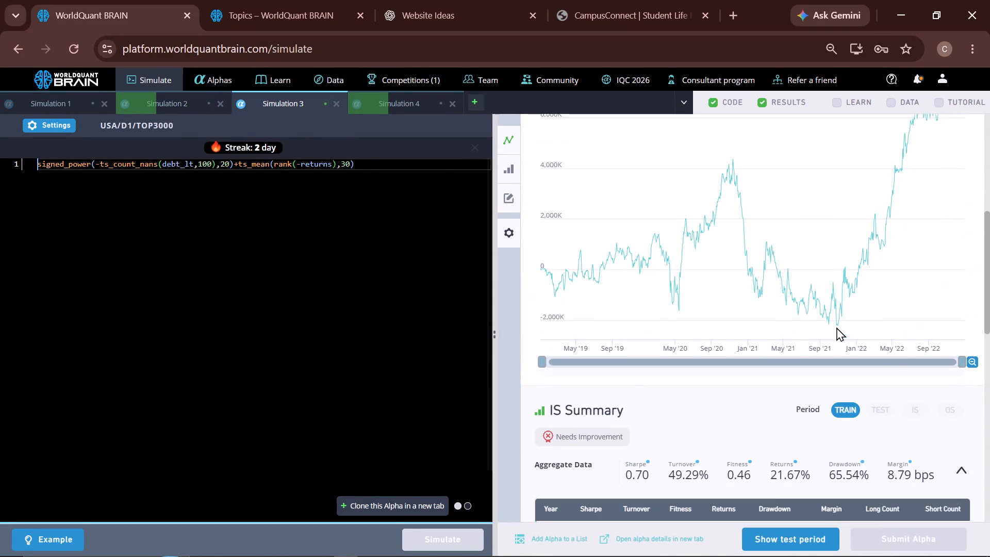
scroll(836, 327, down, 1)
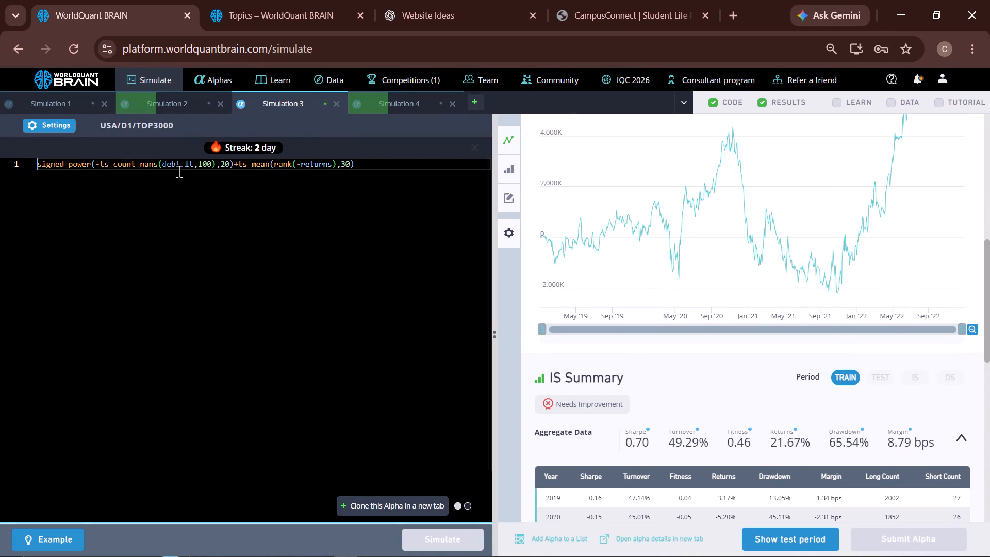
double_click(179, 167)
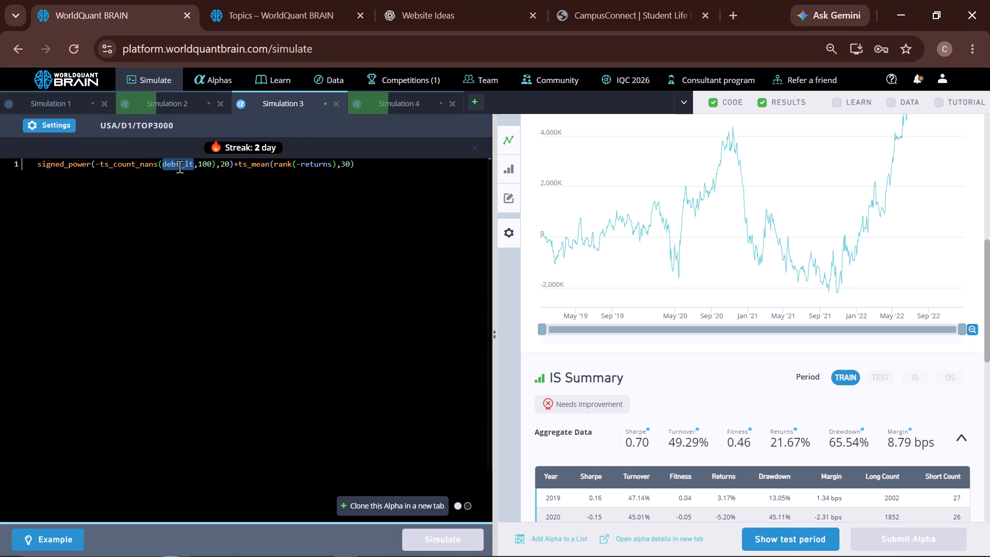
text(de)
key(b)
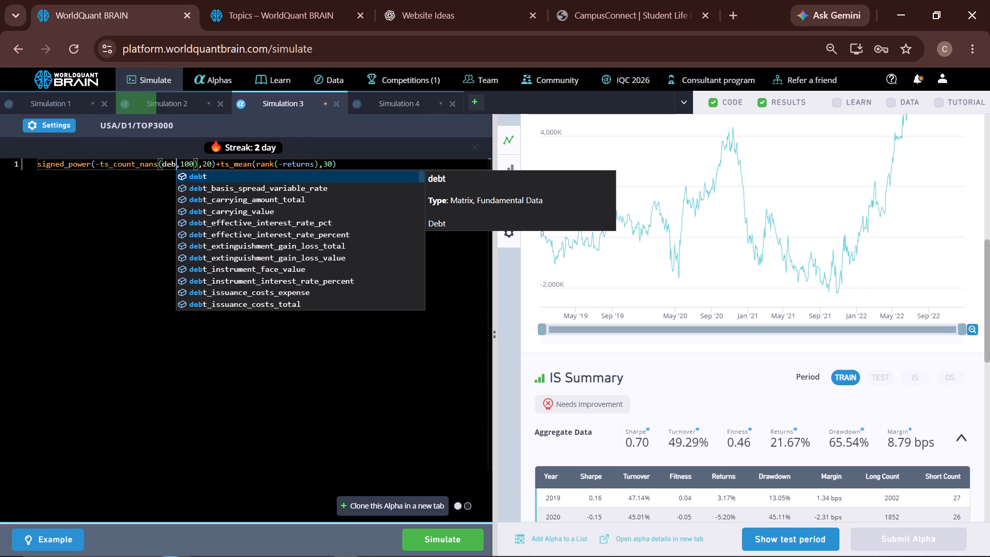
scroll(201, 290, down, 6)
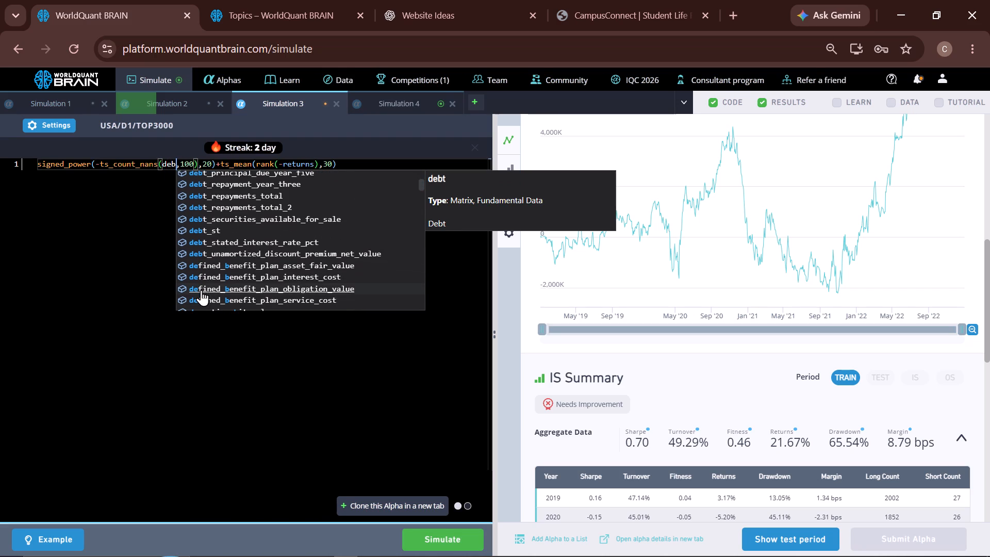
click(200, 228)
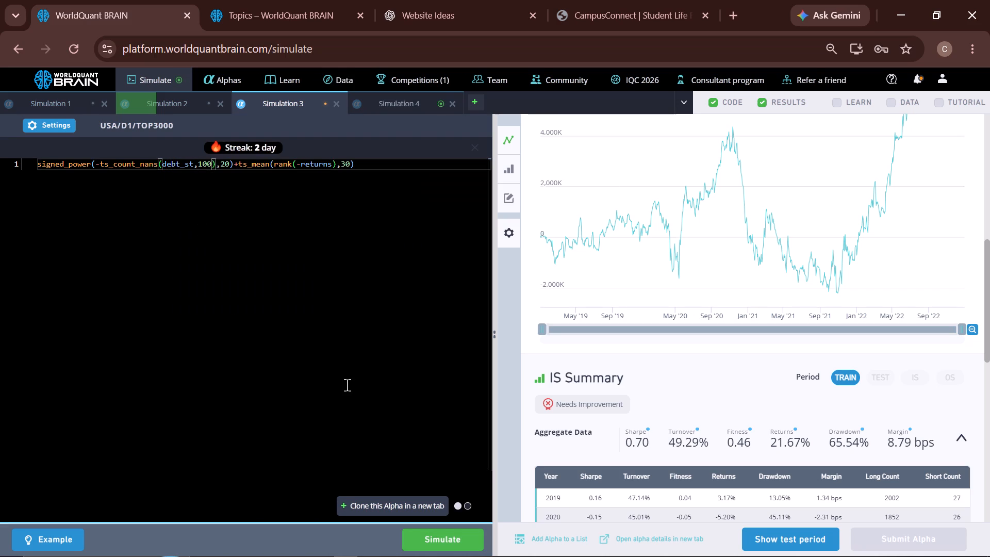
click(438, 541)
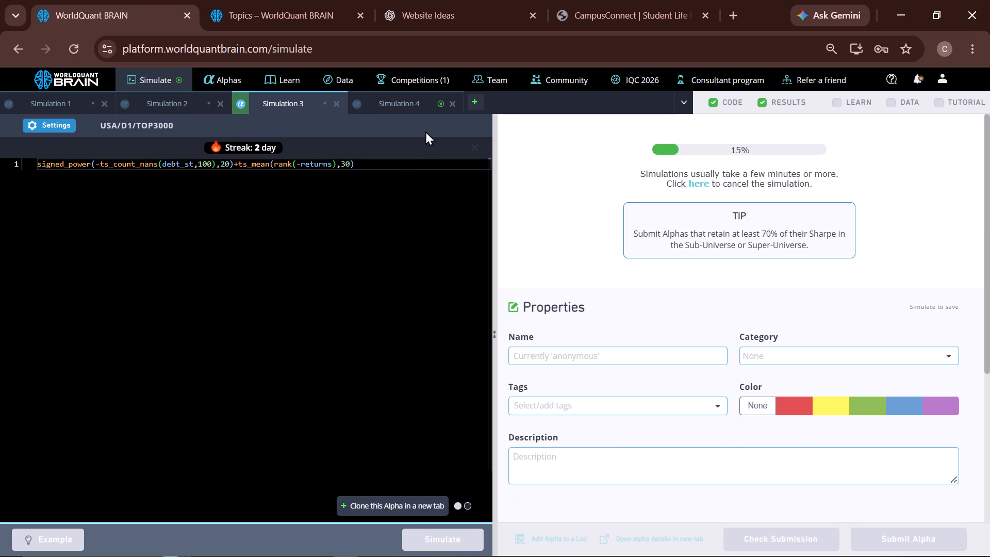
In Simulation 4, check the PnL chart and IS Summary, set the ts_count_nans lookback to 45 and run the simulation.
click(396, 97)
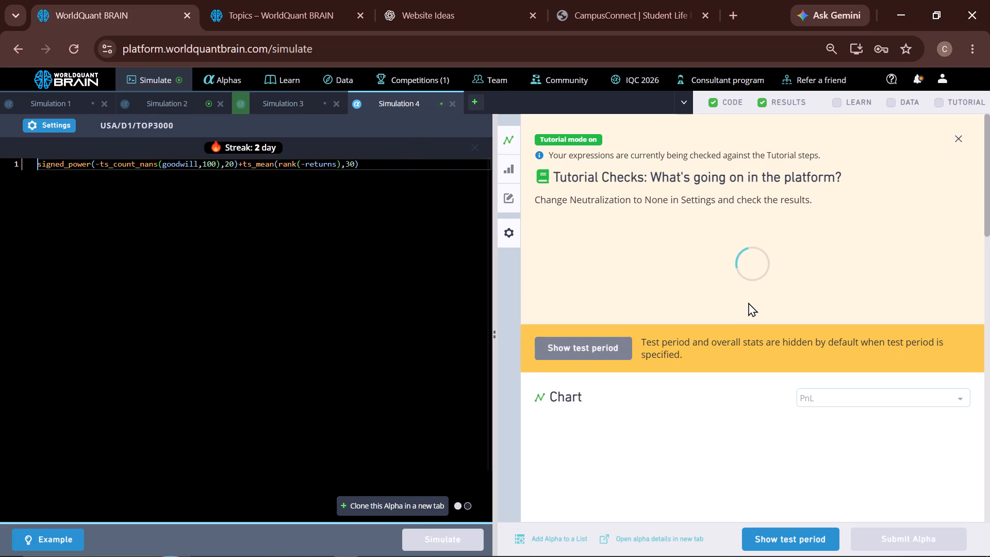
scroll(764, 338, down, 4)
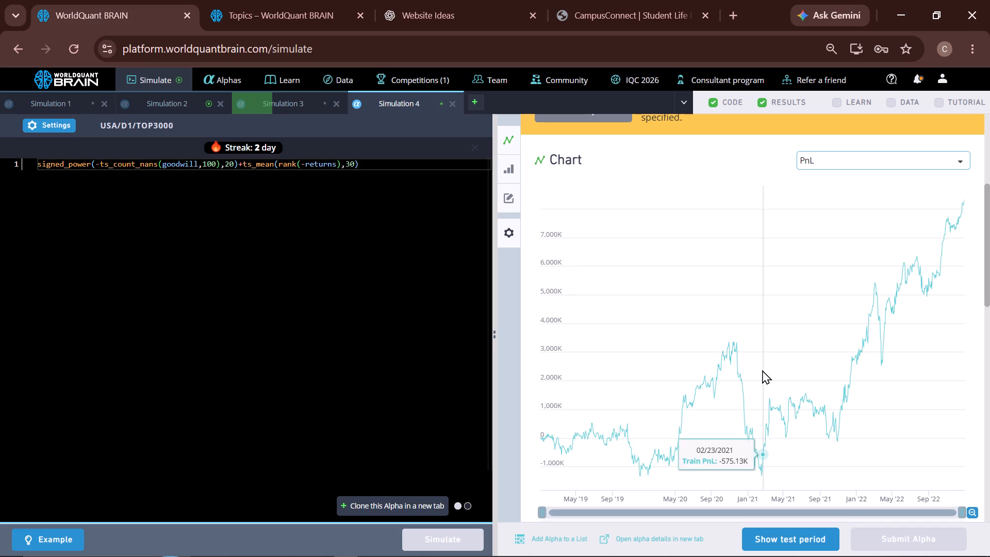
scroll(762, 370, down, 3)
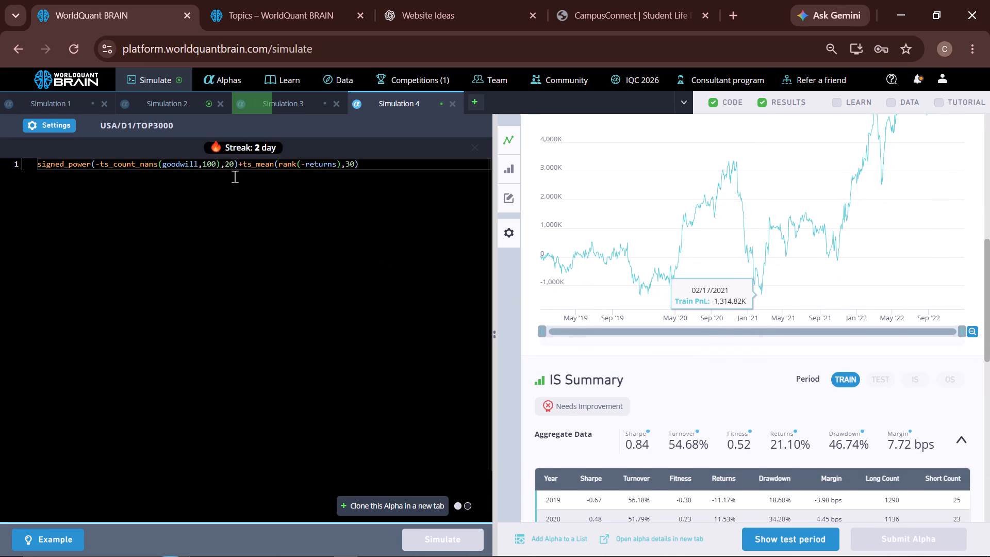
double_click(212, 164)
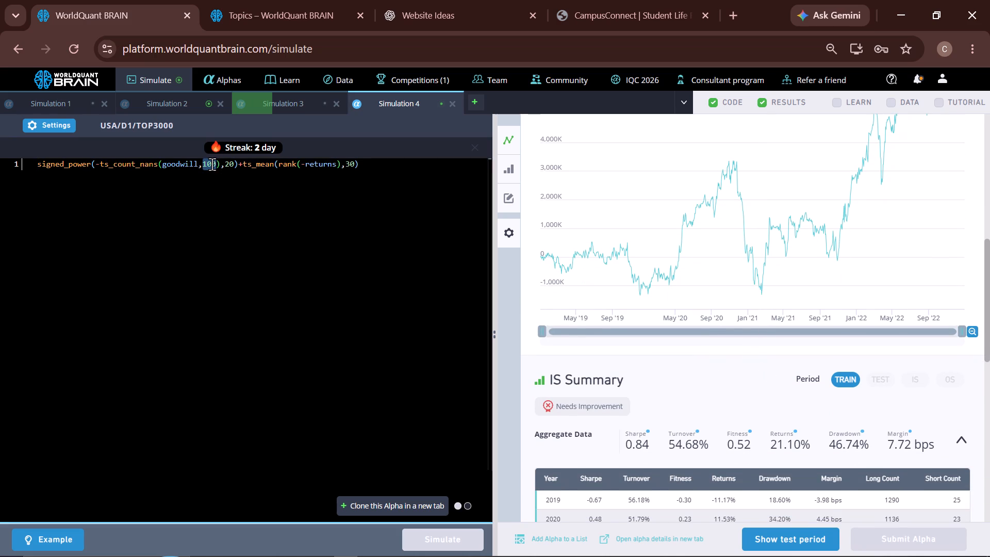
text(45)
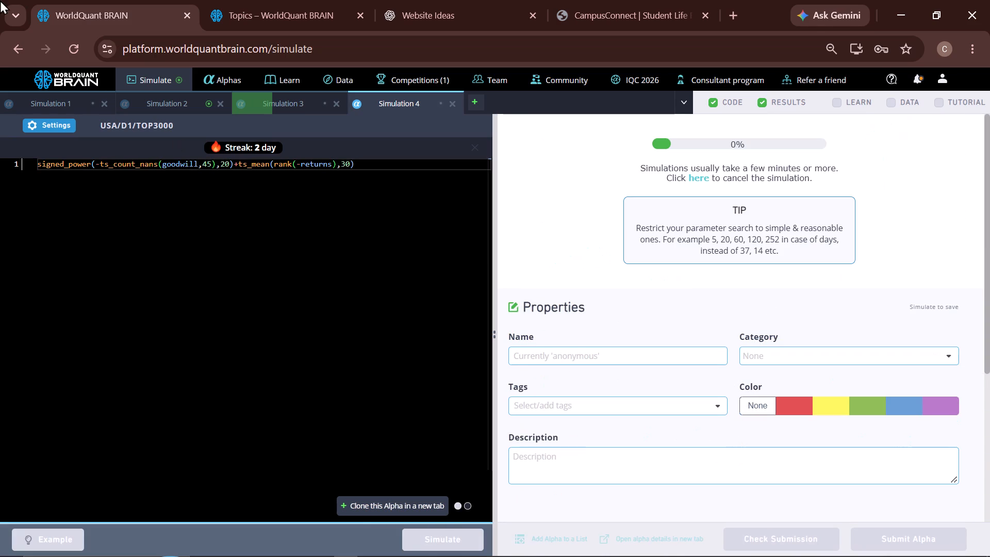
In Simulation 2, check the PnL chart and select the entire alpha expression.
click(164, 104)
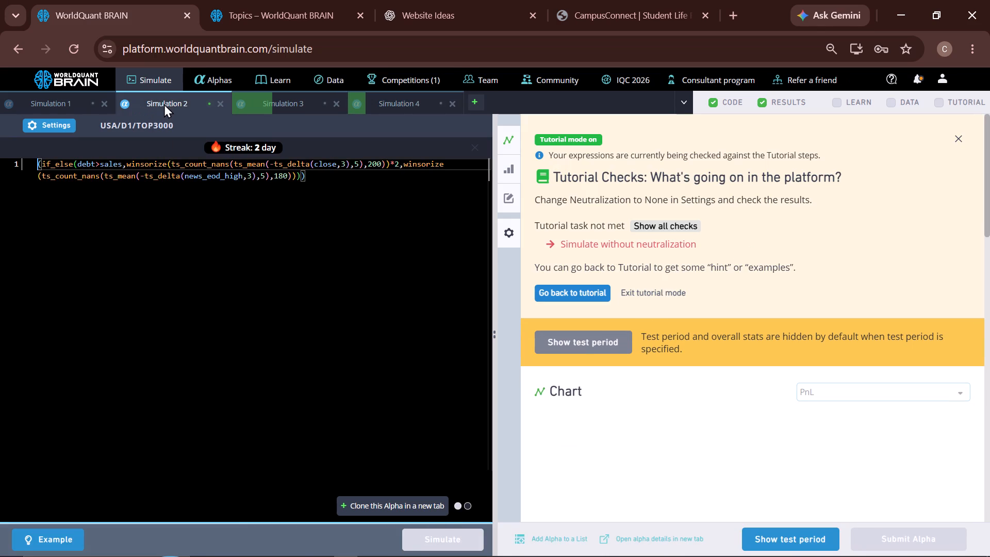
scroll(735, 314, down, 2)
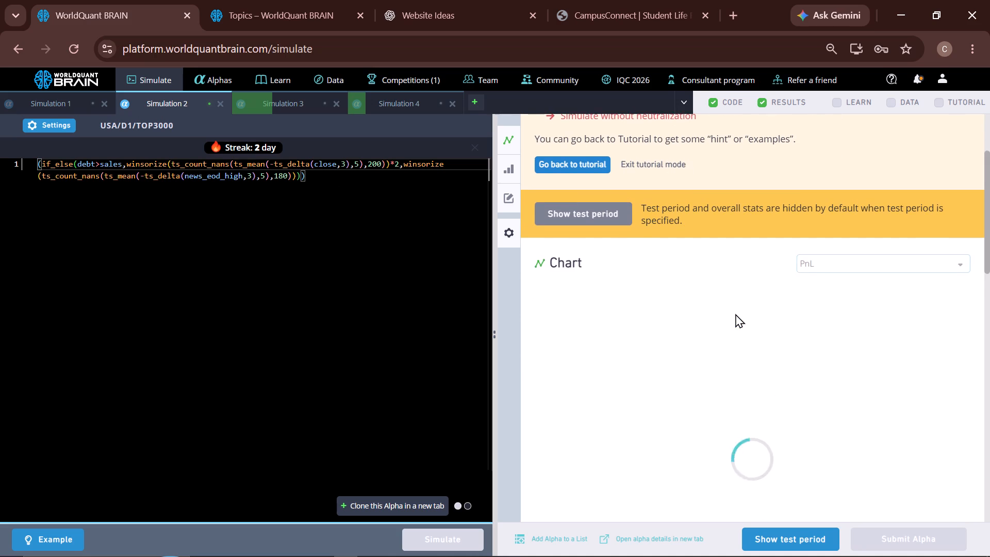
scroll(735, 314, down, 1)
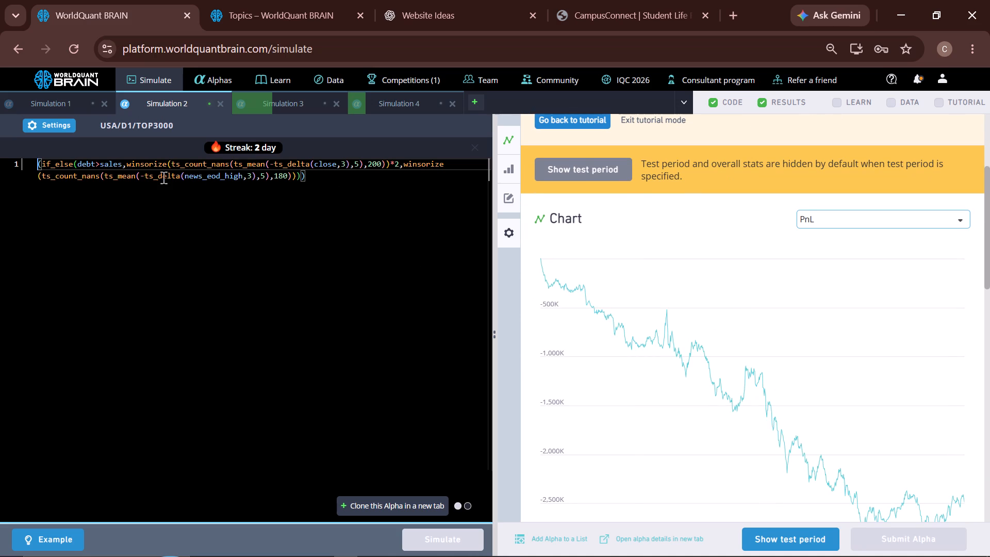
triple_click(161, 176)
click(161, 176)
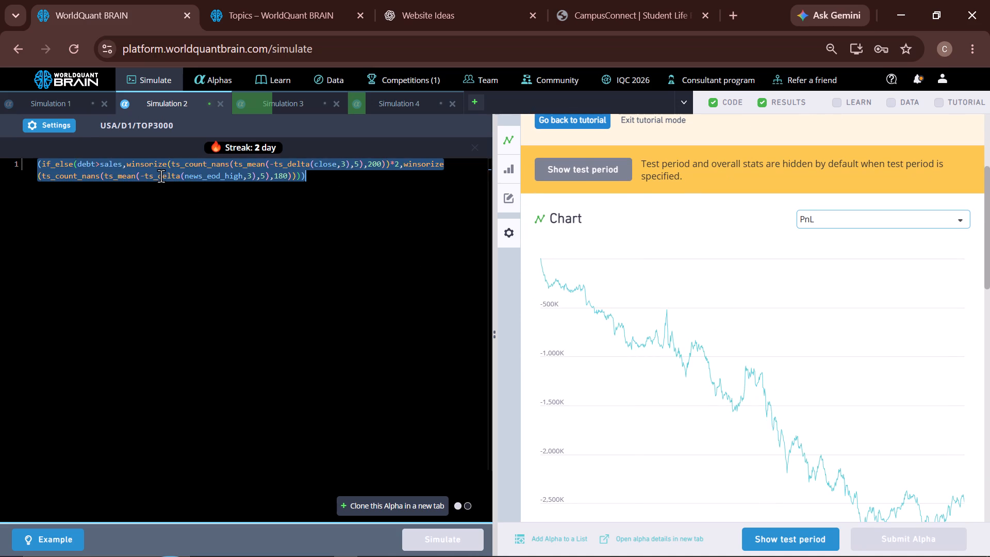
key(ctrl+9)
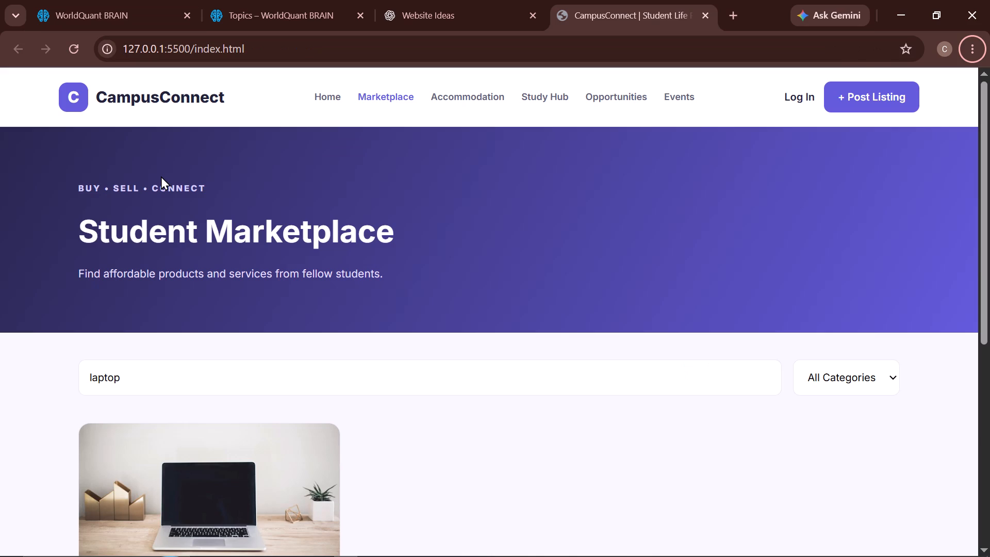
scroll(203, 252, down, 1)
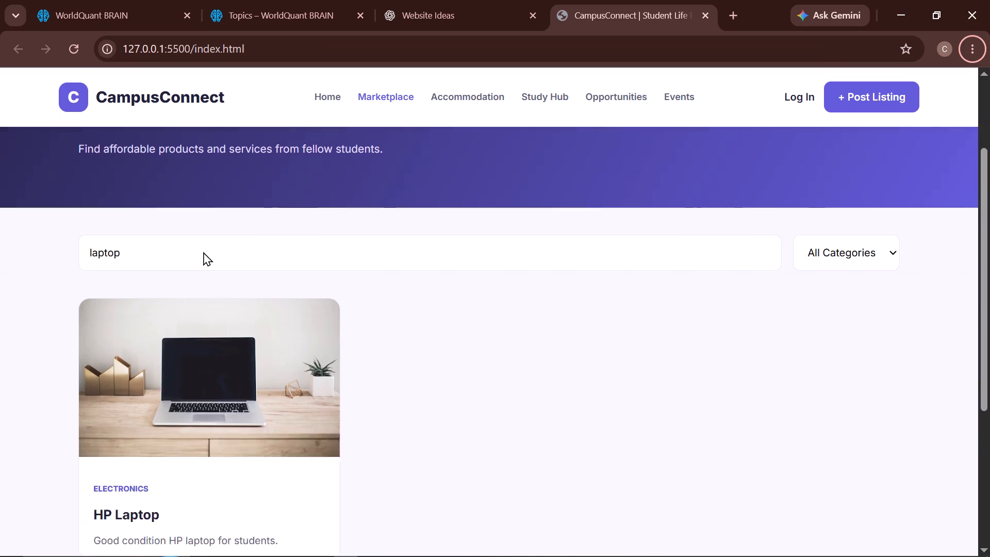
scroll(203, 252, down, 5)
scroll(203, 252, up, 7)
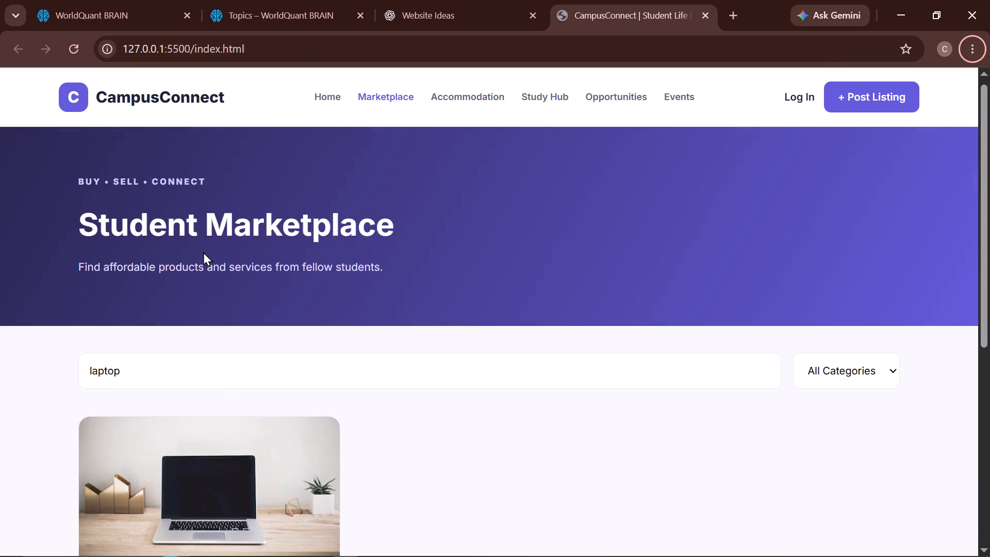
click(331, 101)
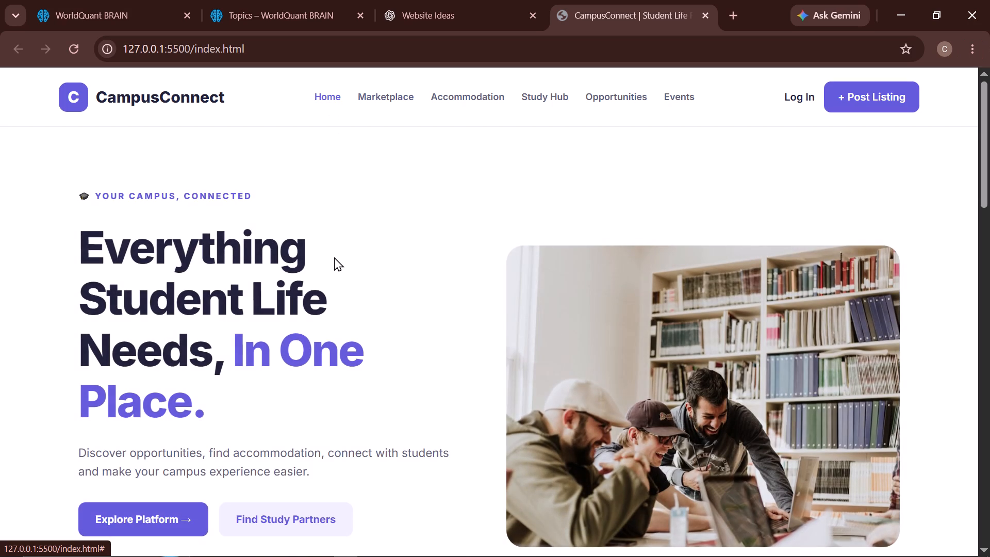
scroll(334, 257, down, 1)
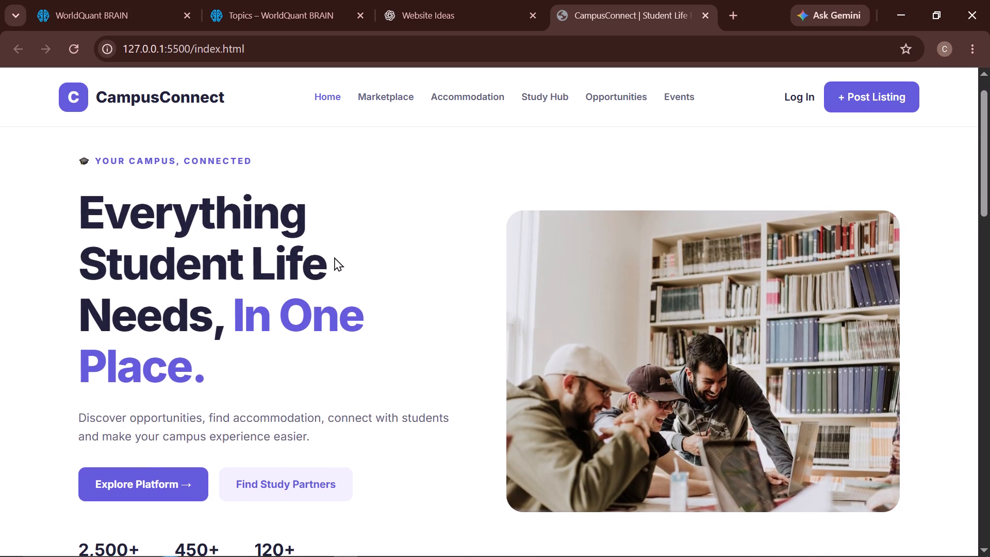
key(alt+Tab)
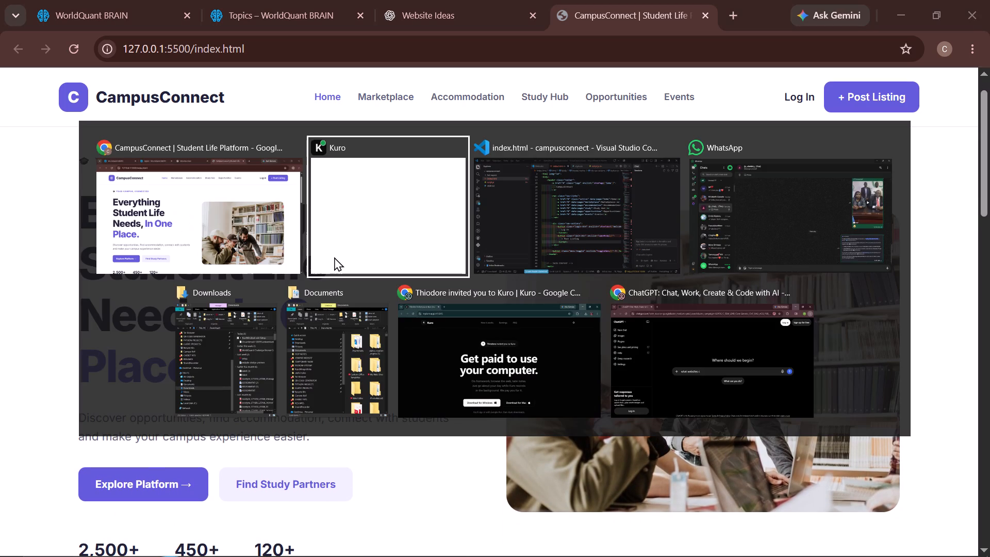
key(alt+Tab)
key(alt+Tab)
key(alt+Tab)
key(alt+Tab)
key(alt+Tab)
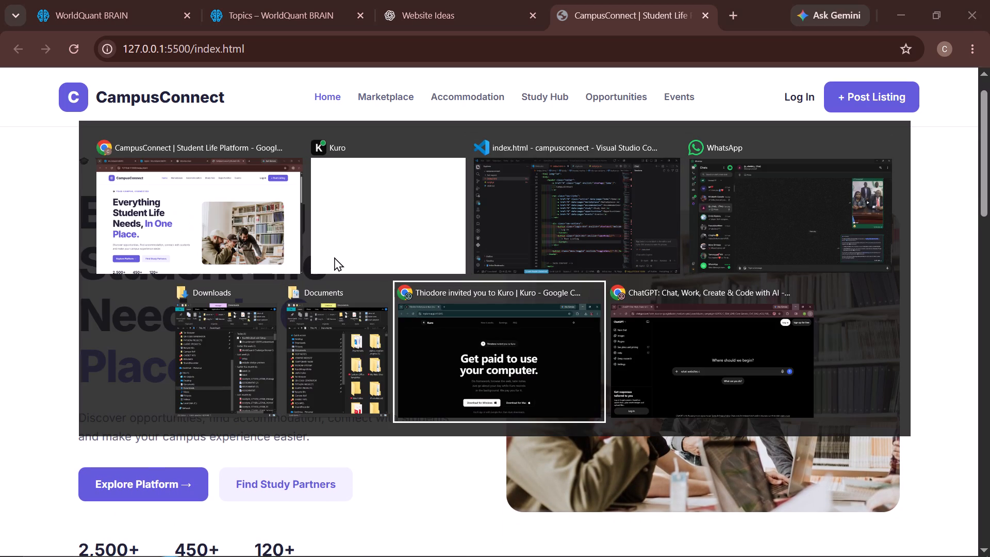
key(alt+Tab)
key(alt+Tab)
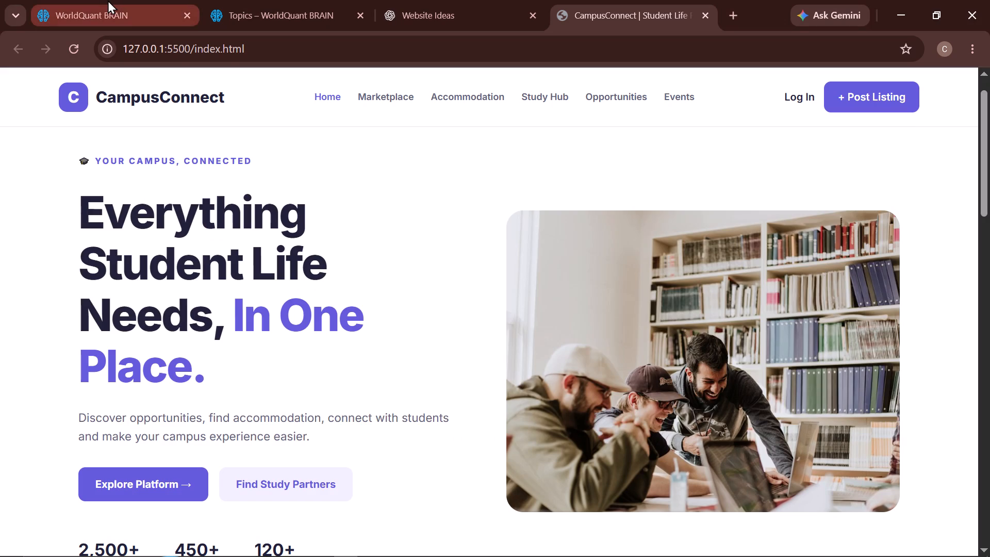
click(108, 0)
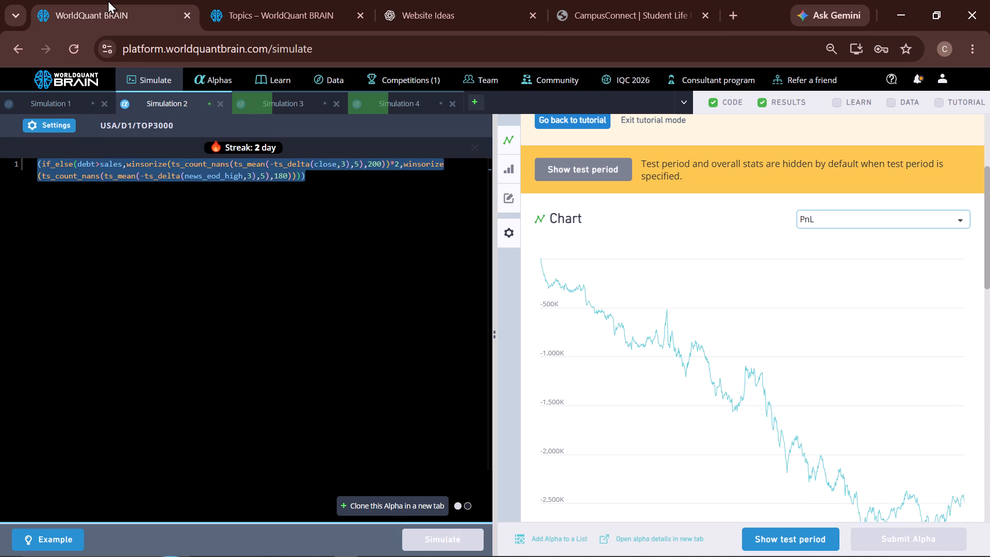
Wrap Simulation 2's entire selected expression in the reverse operator and run the simulation.
key(shift+parenleft)
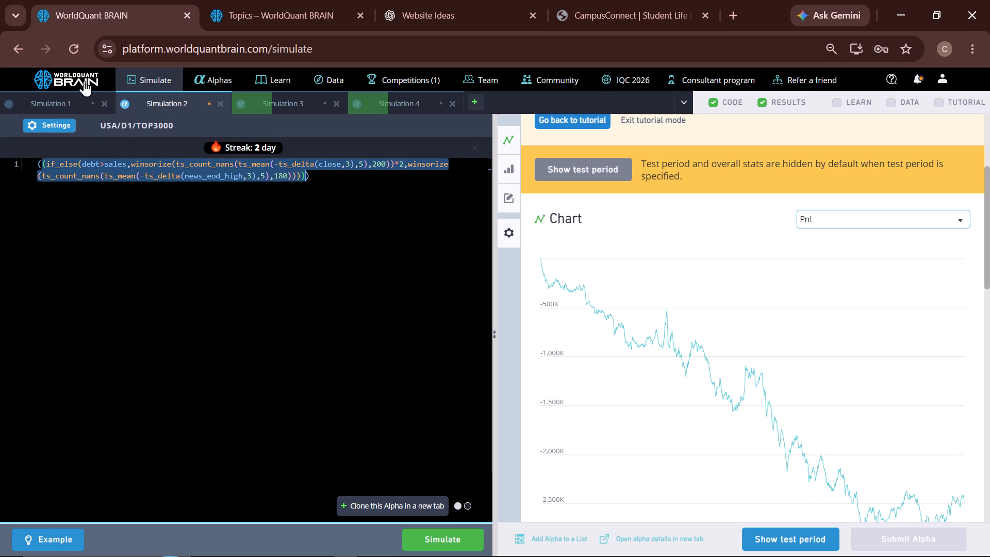
click(39, 163)
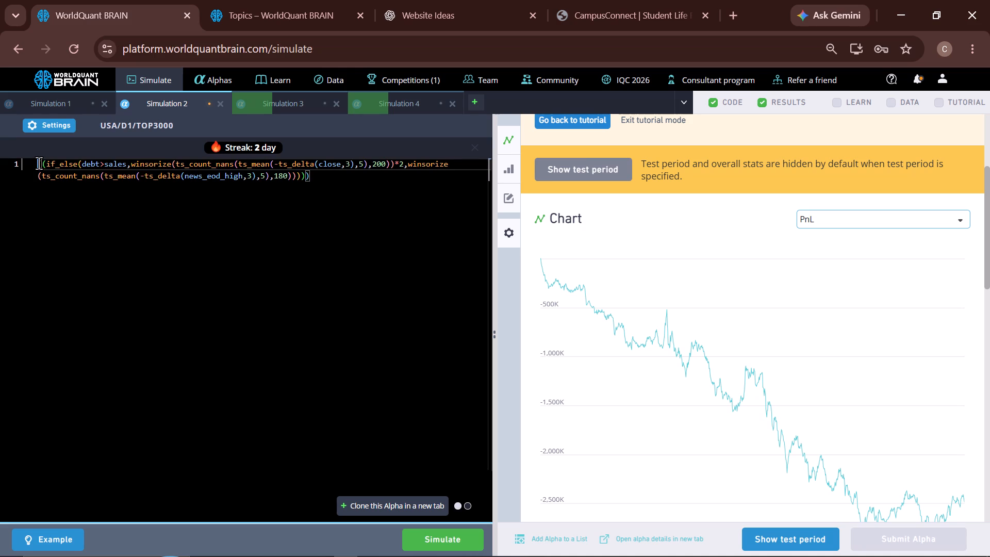
text(re)
text(ve)
click(74, 190)
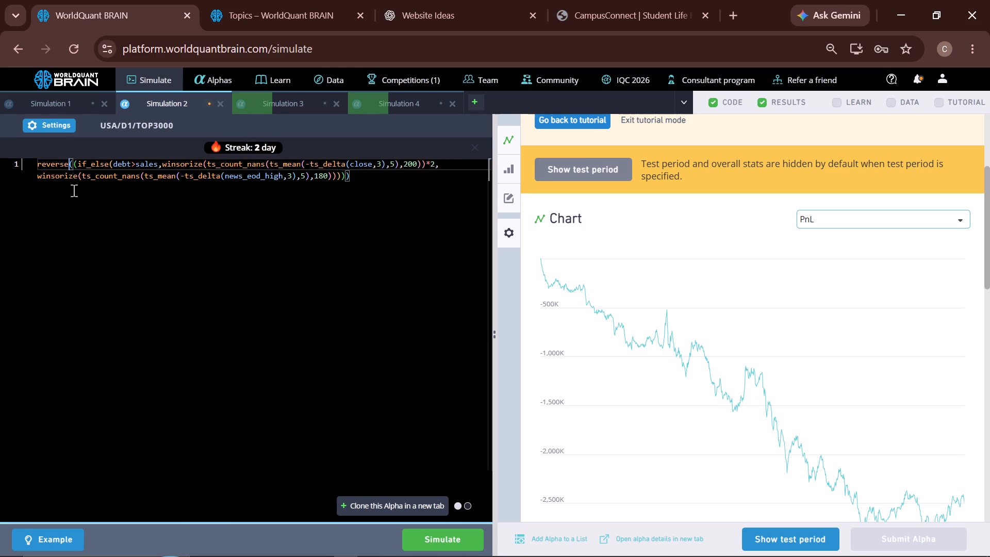
click(438, 532)
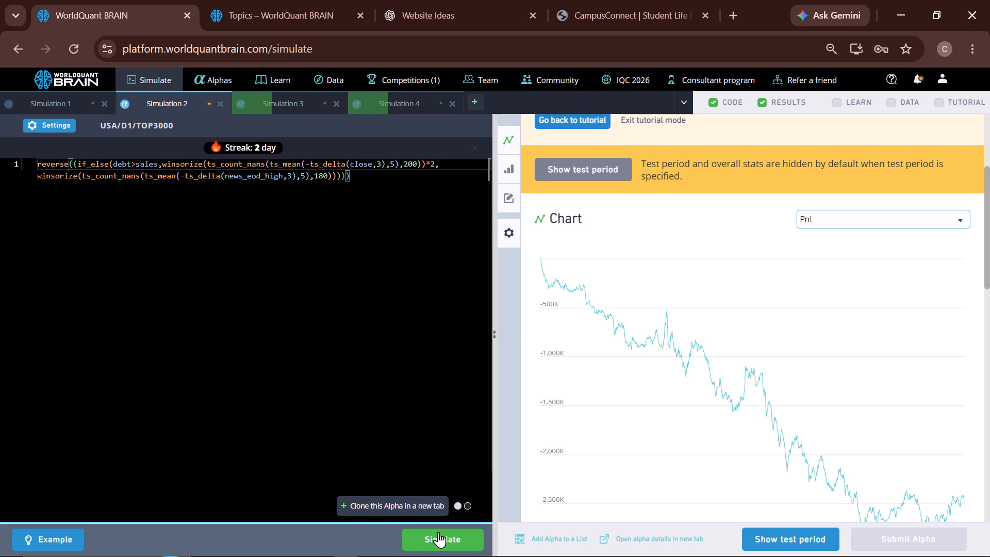
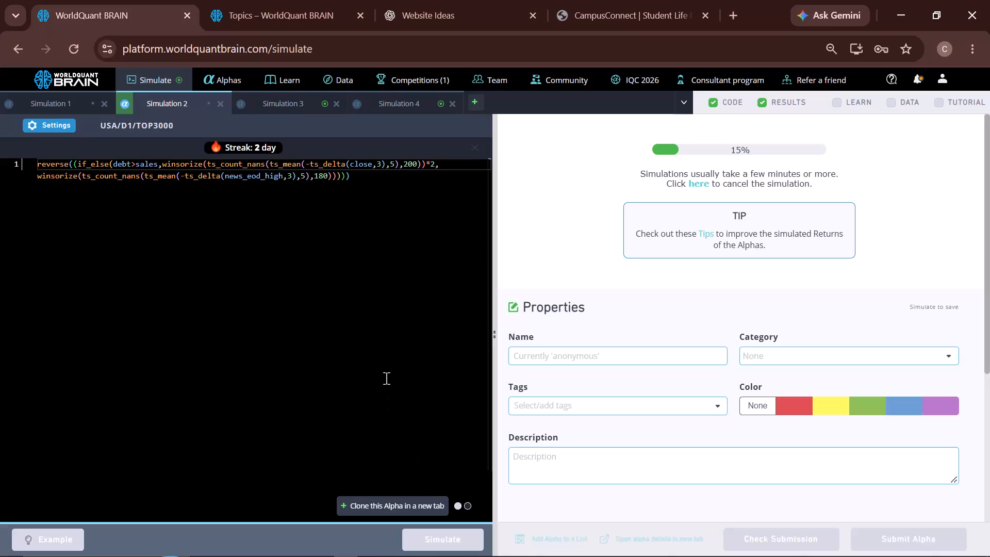
In Simulation 3, reveal the test period, check the IS-period summary, set the ts_mean lookback to 900 and run the simulation.
click(292, 102)
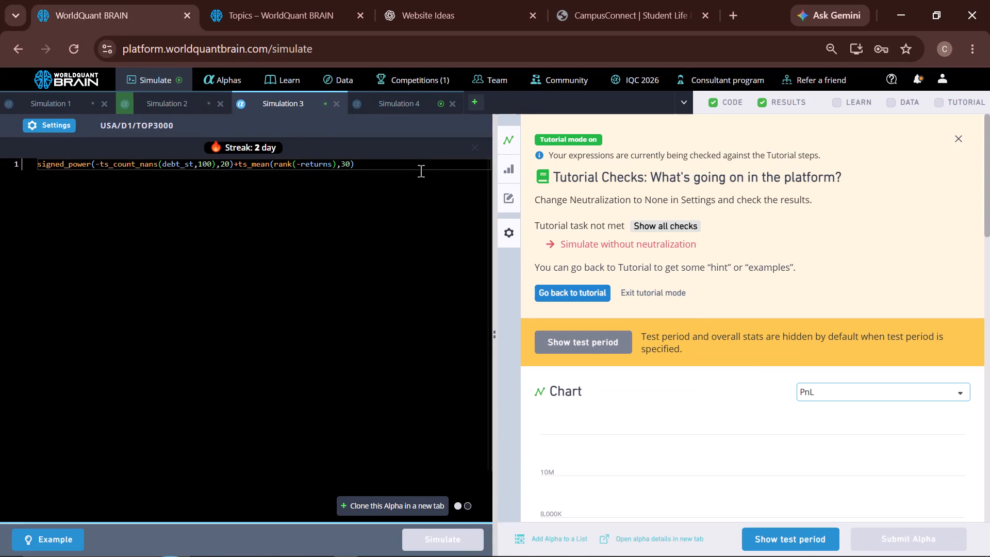
scroll(758, 414, down, 4)
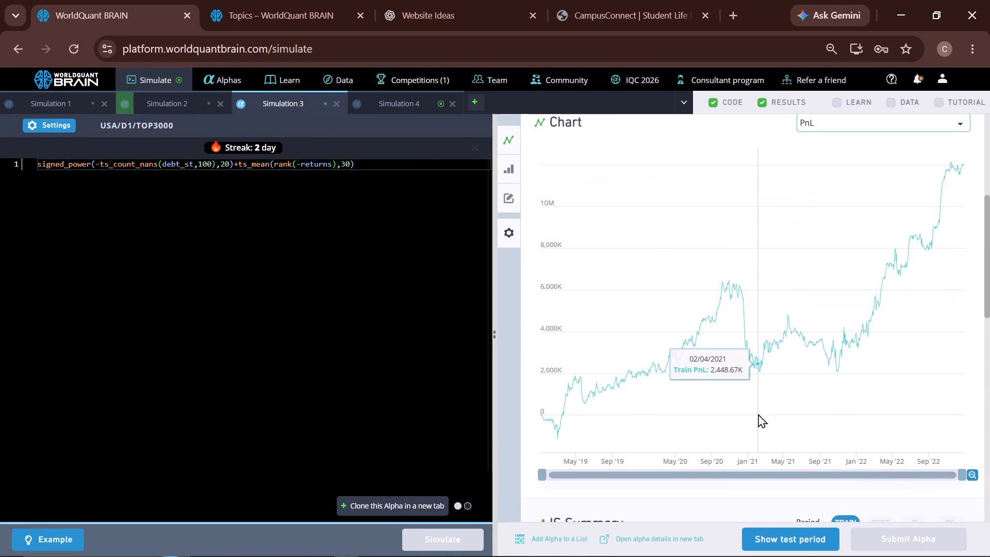
click(788, 532)
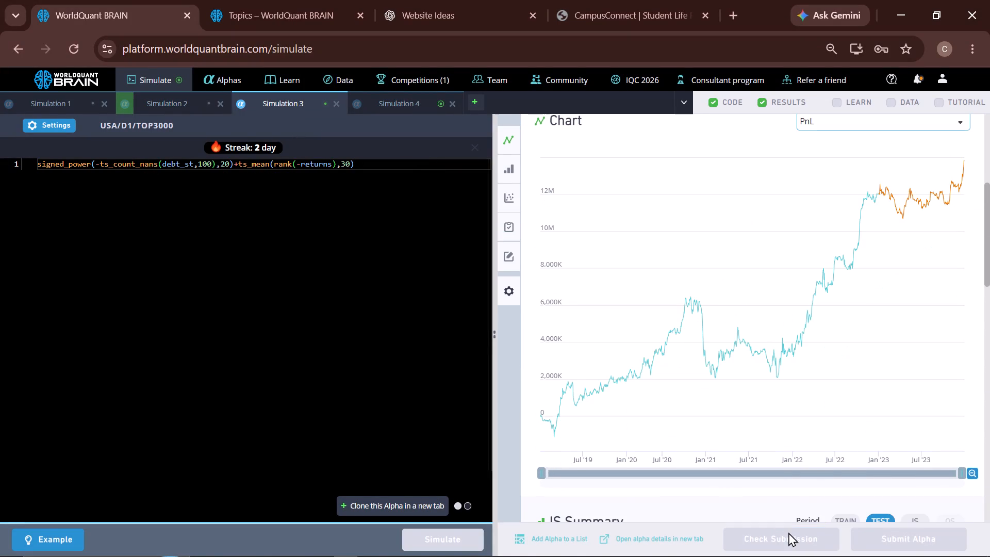
scroll(791, 437, down, 2)
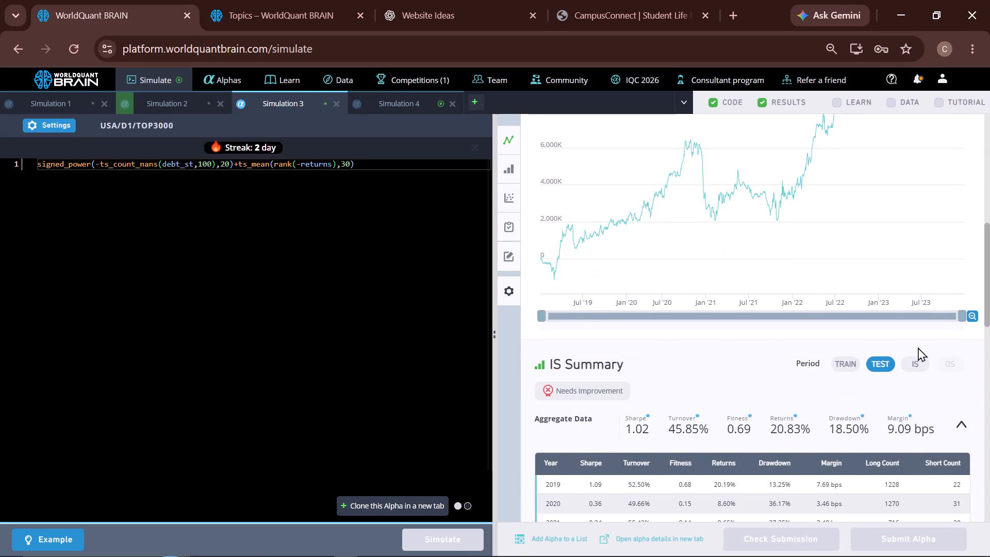
click(917, 359)
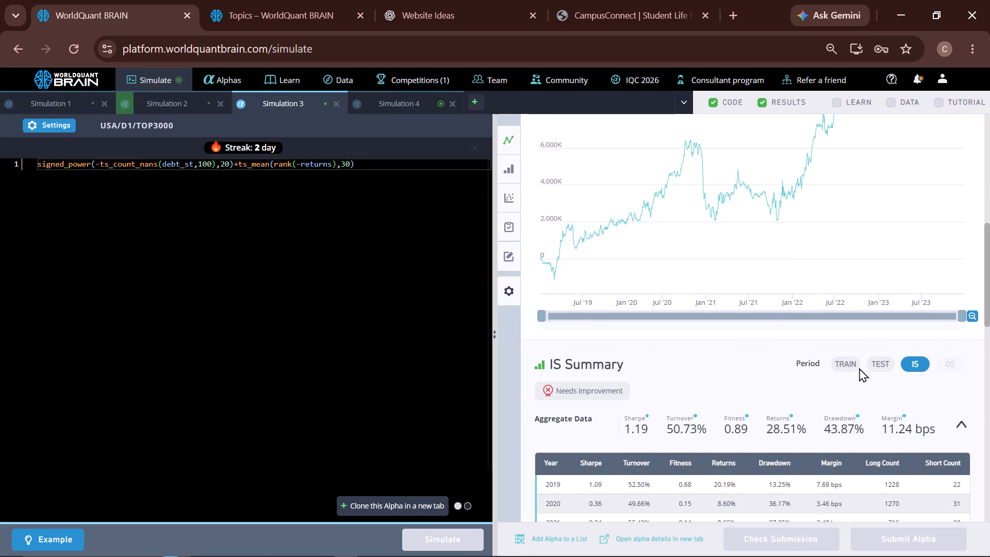
double_click(345, 168)
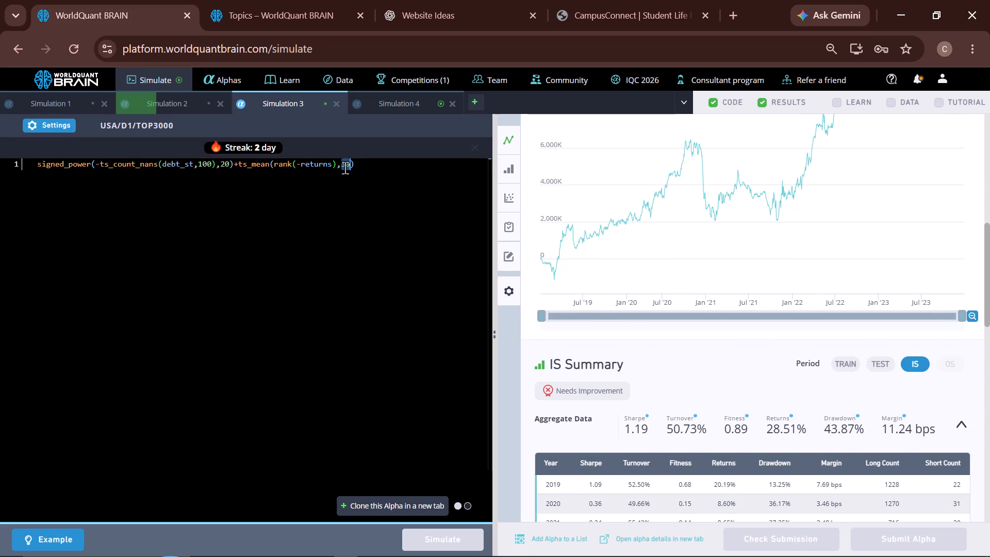
text(900)
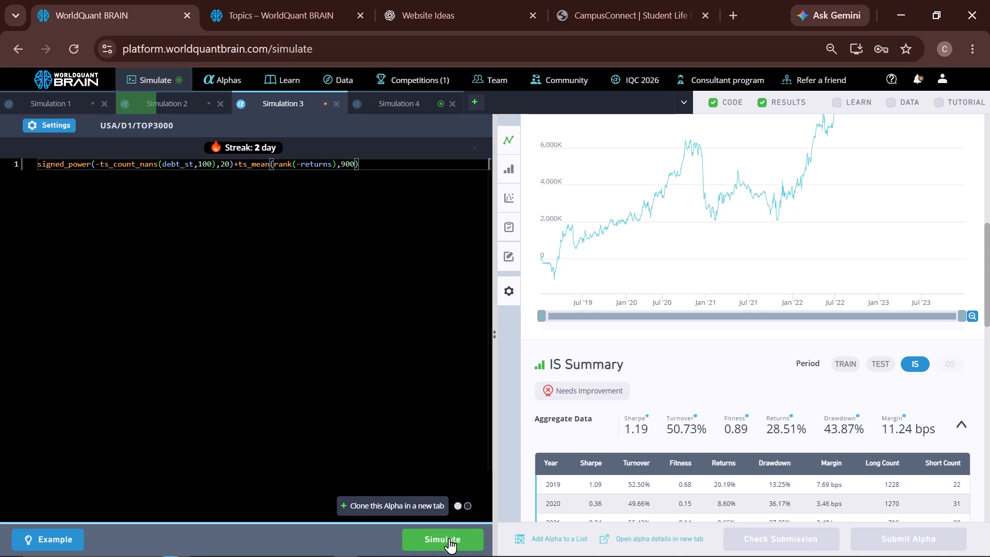
click(447, 539)
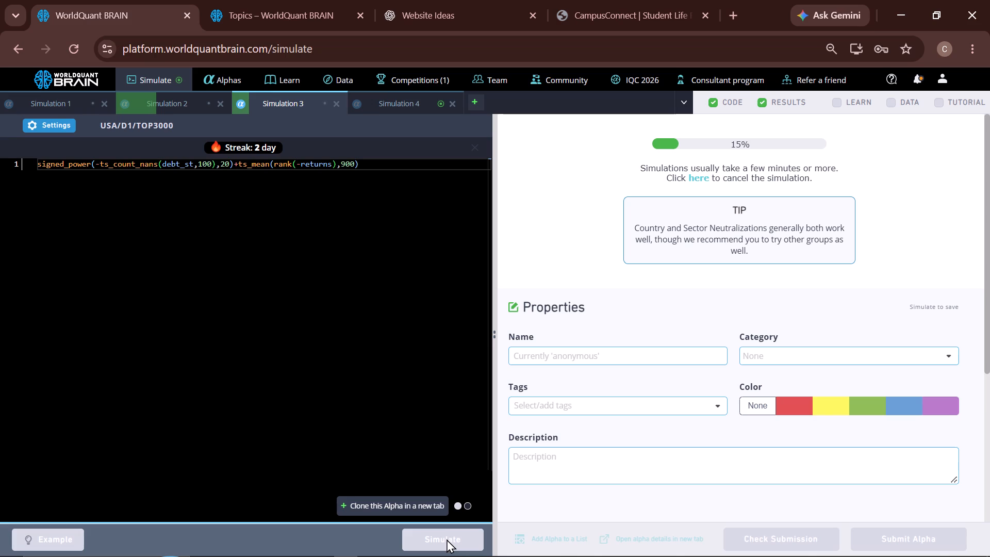
In Simulation 4, reveal the test period, check the IS-period summary, set the ts_count_nans lookback to 90 and run the simulation.
click(396, 100)
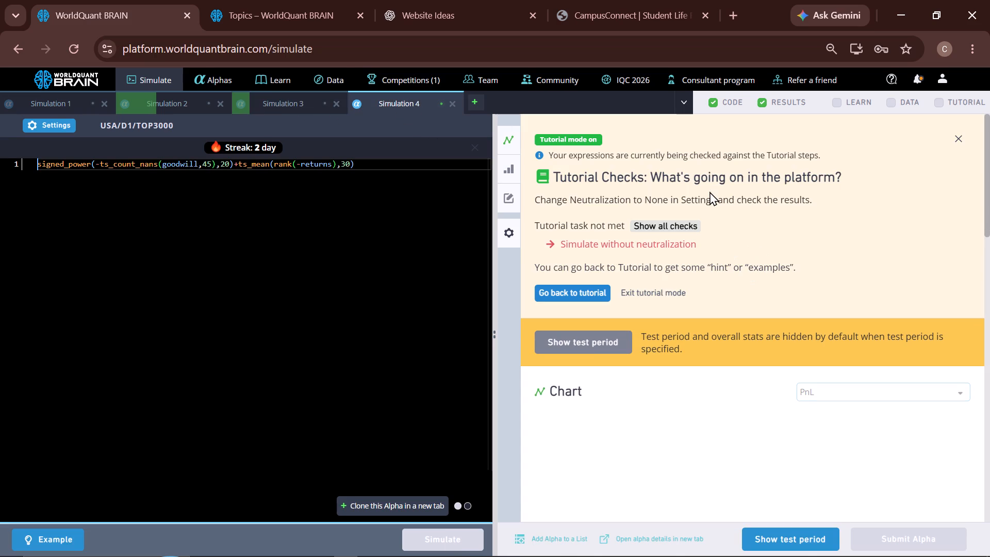
click(958, 138)
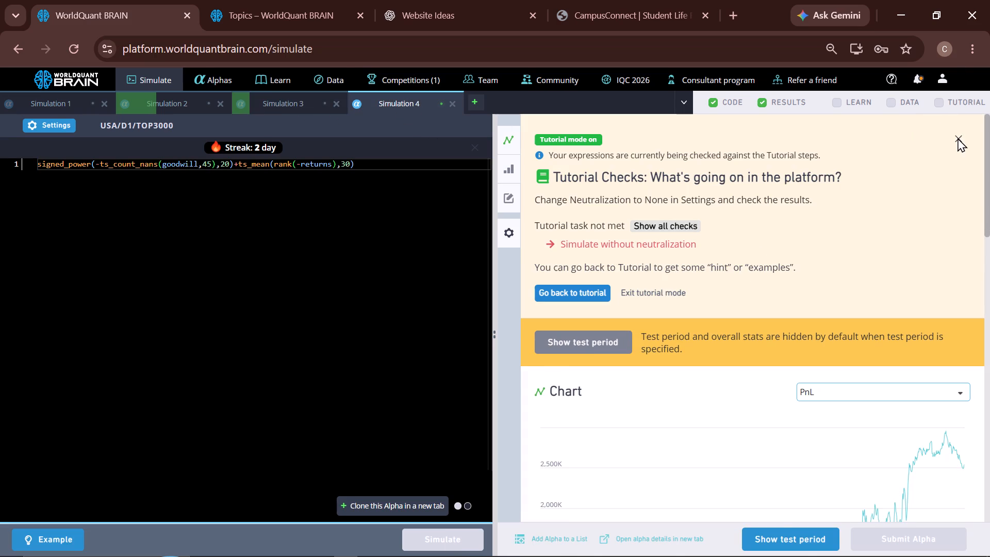
click(761, 531)
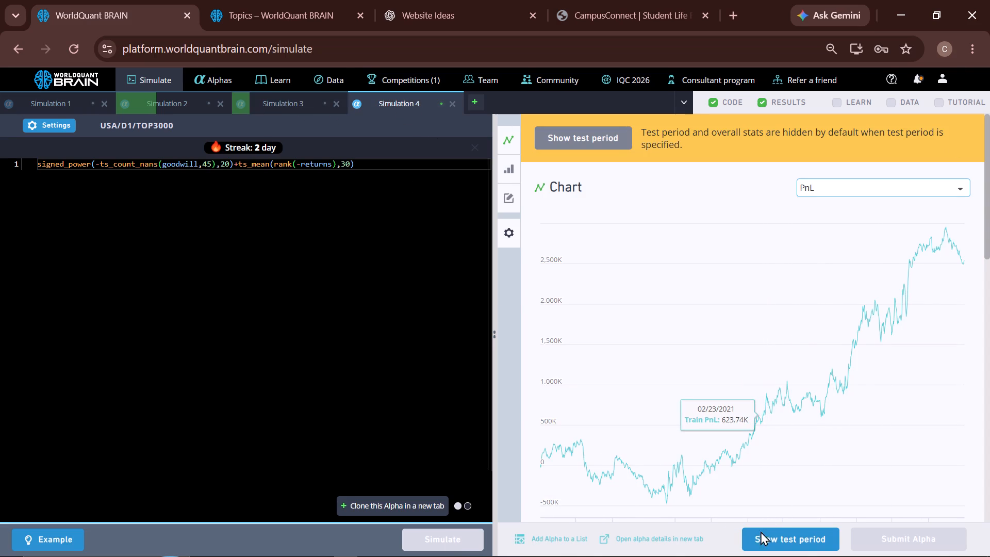
scroll(722, 458, down, 3)
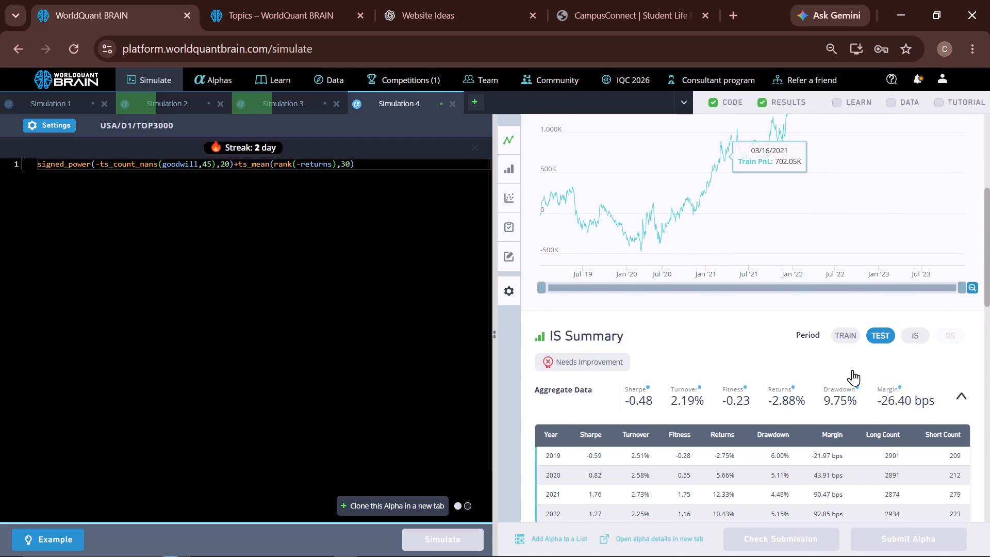
click(919, 331)
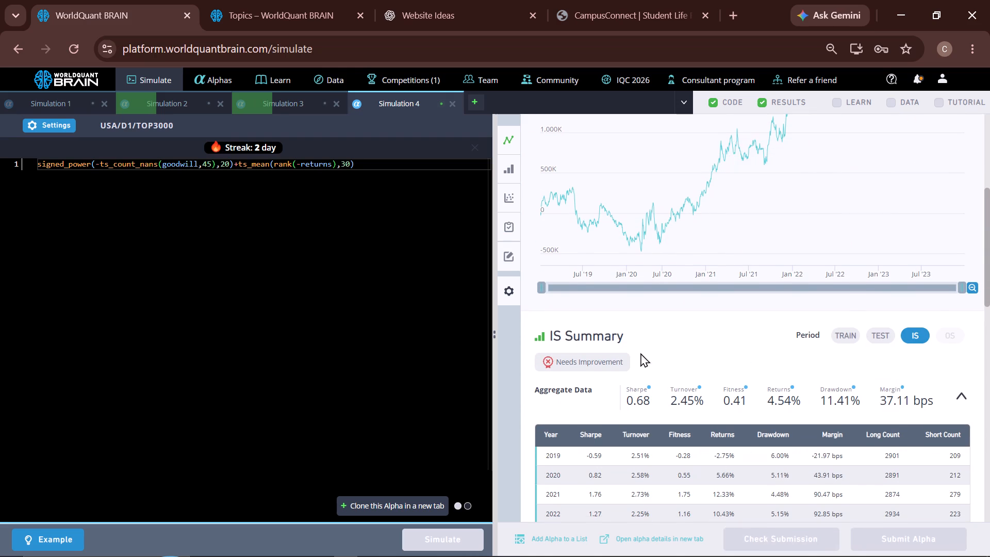
click(209, 171)
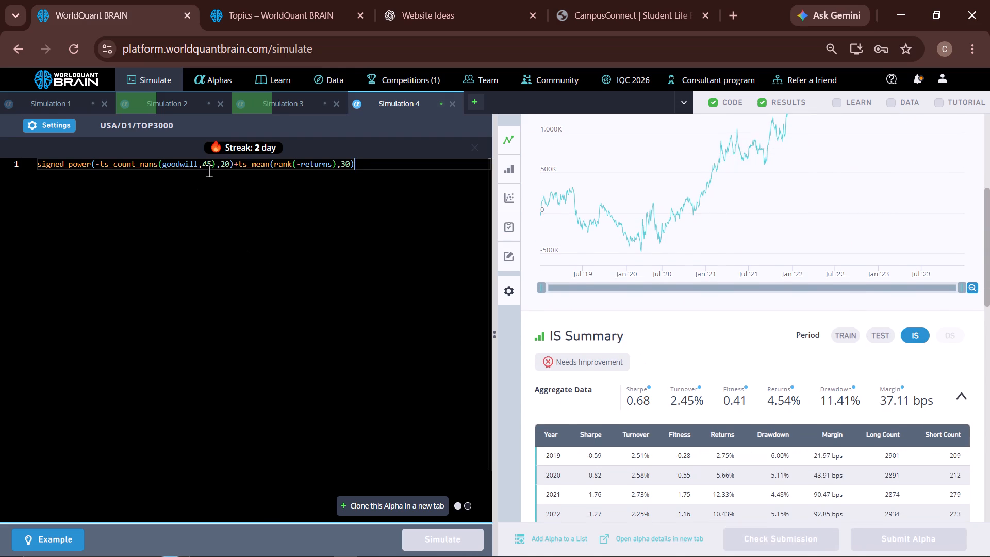
double_click(209, 168)
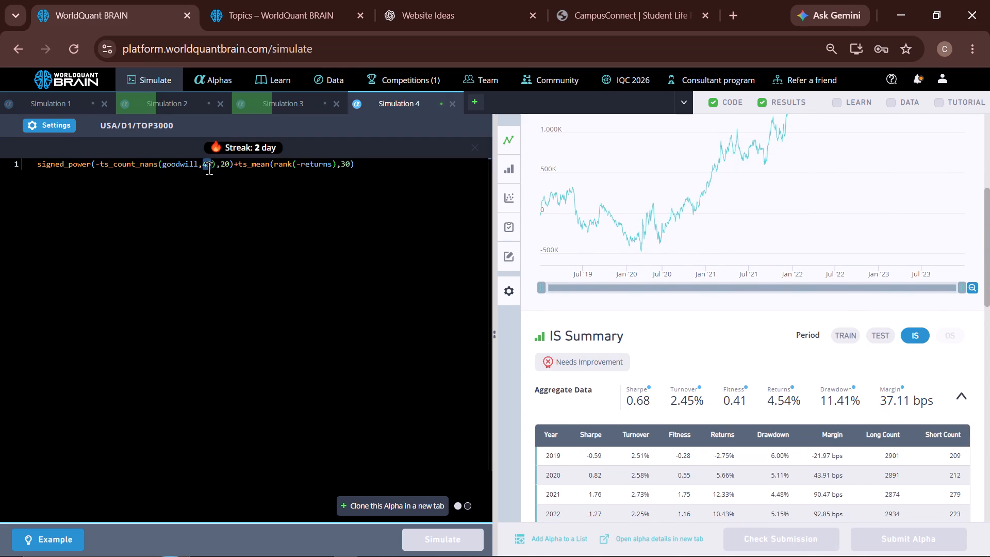
text(90)
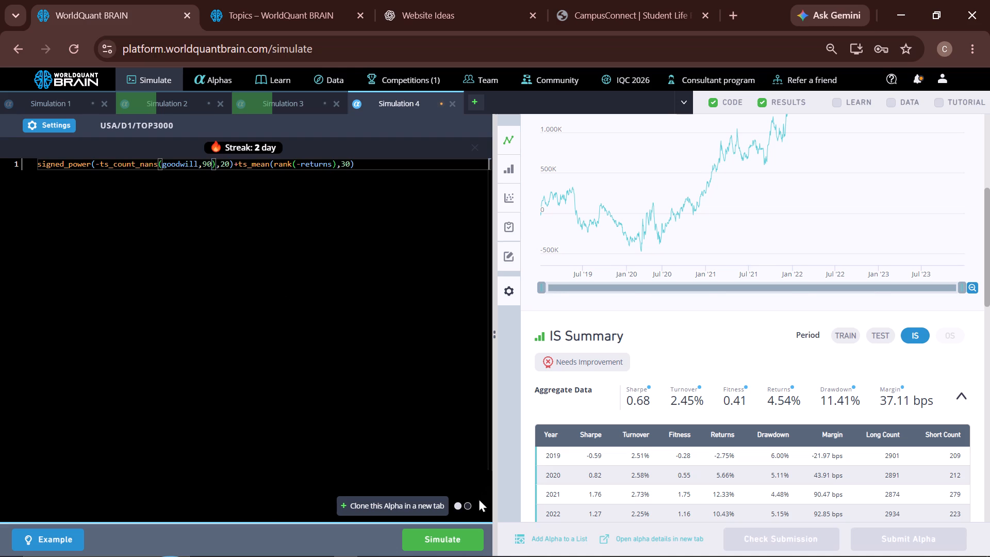
click(438, 533)
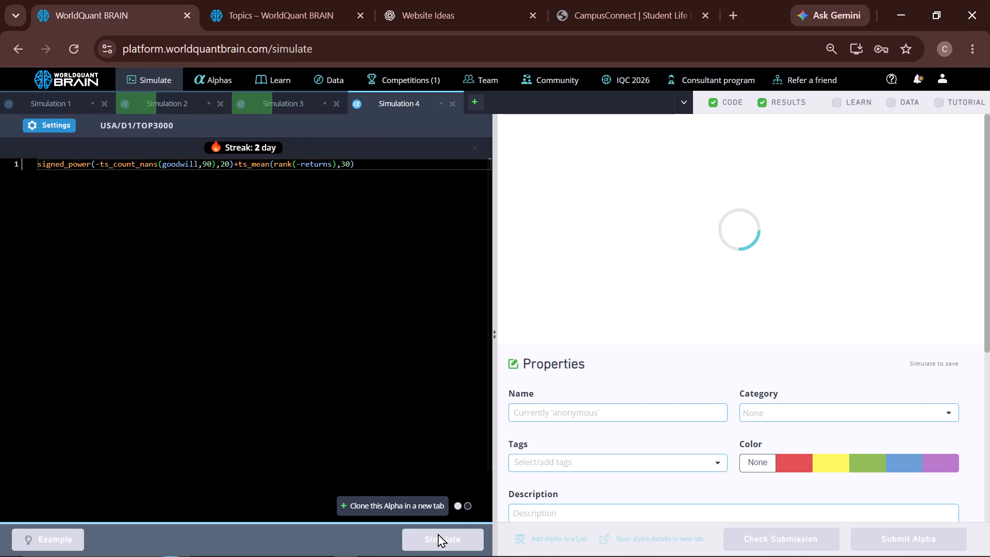
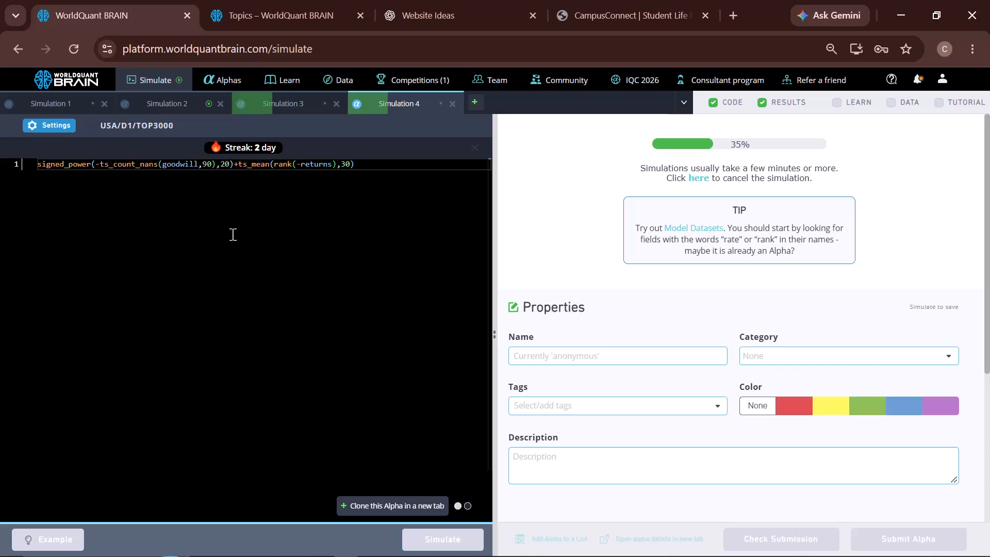
In Simulation 2, reveal the test period and view the IS-period summary.
click(167, 104)
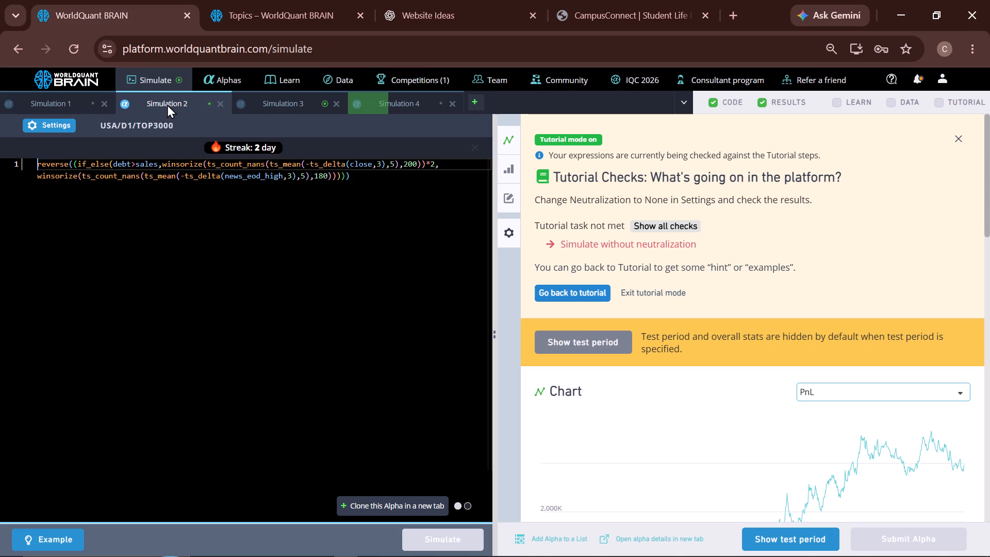
scroll(613, 398, down, 2)
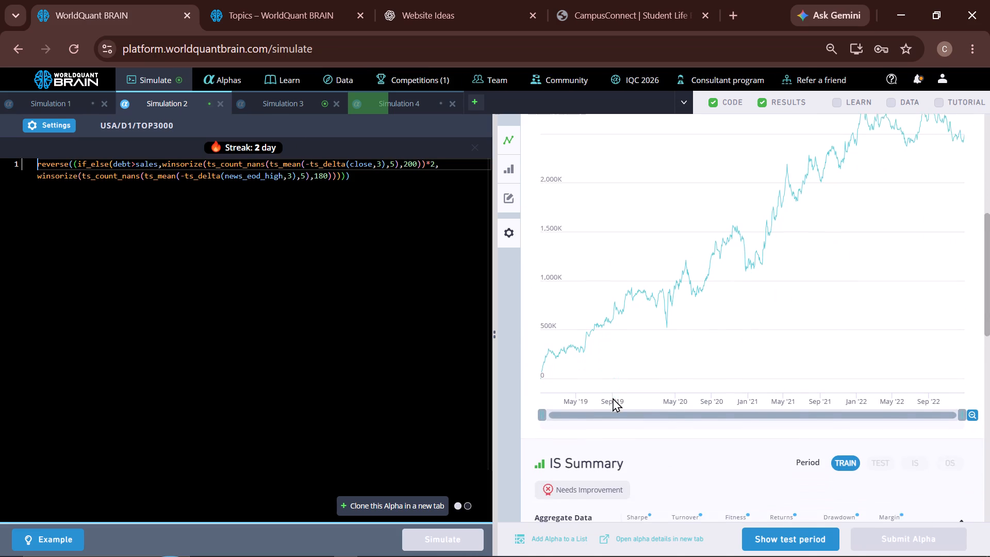
scroll(613, 398, down, 2)
click(774, 541)
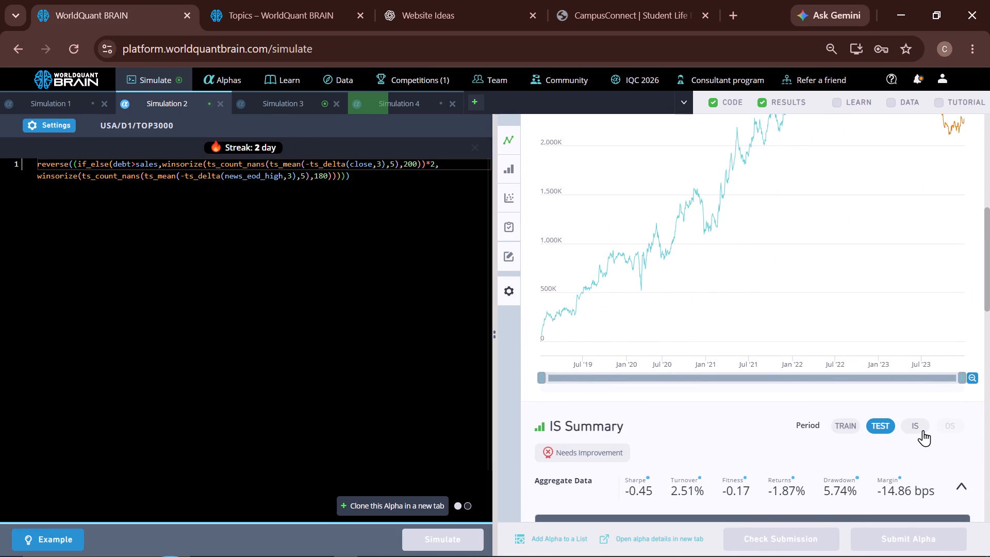
click(918, 430)
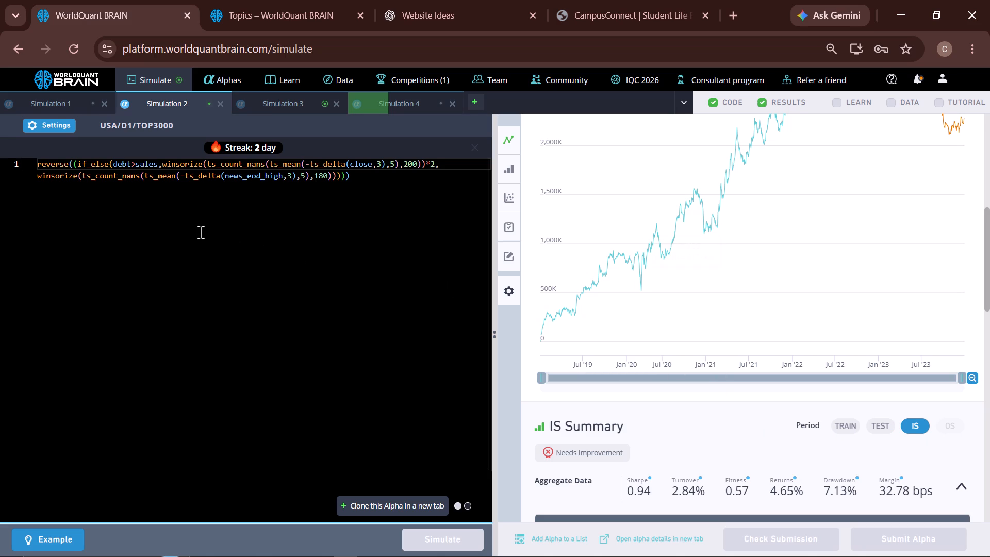
Change Simulation 2's neutralization to Market, reduce its decay, apply the settings and run the simulation.
click(51, 126)
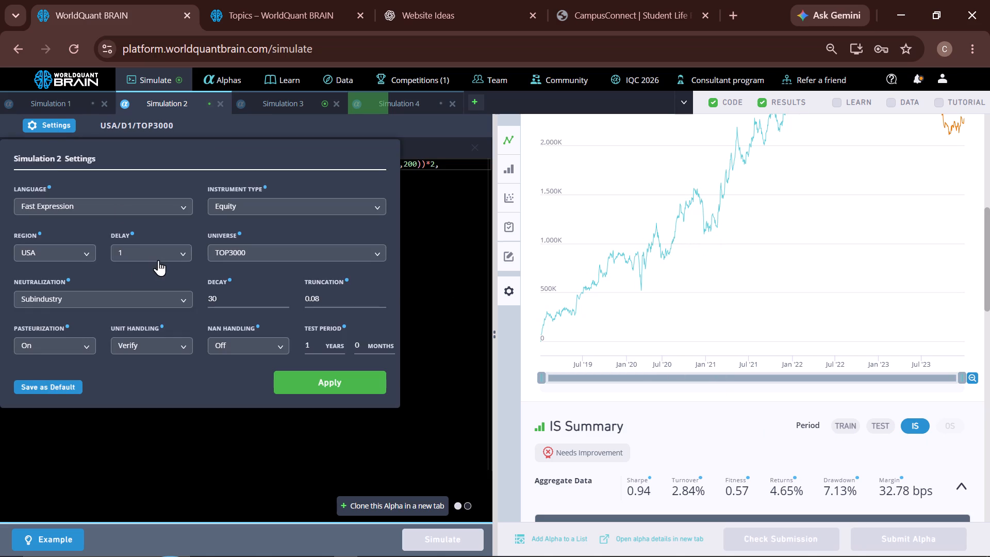
click(114, 296)
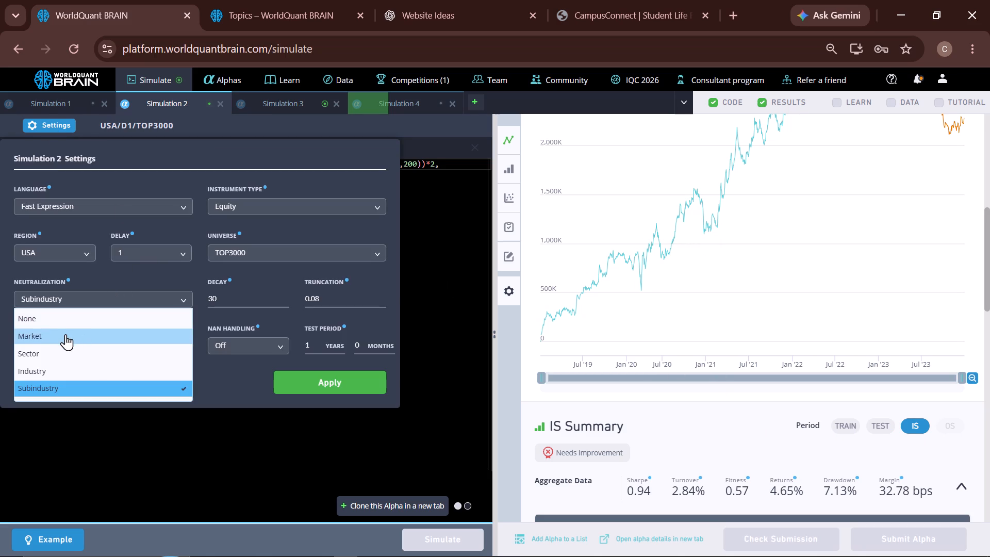
click(65, 334)
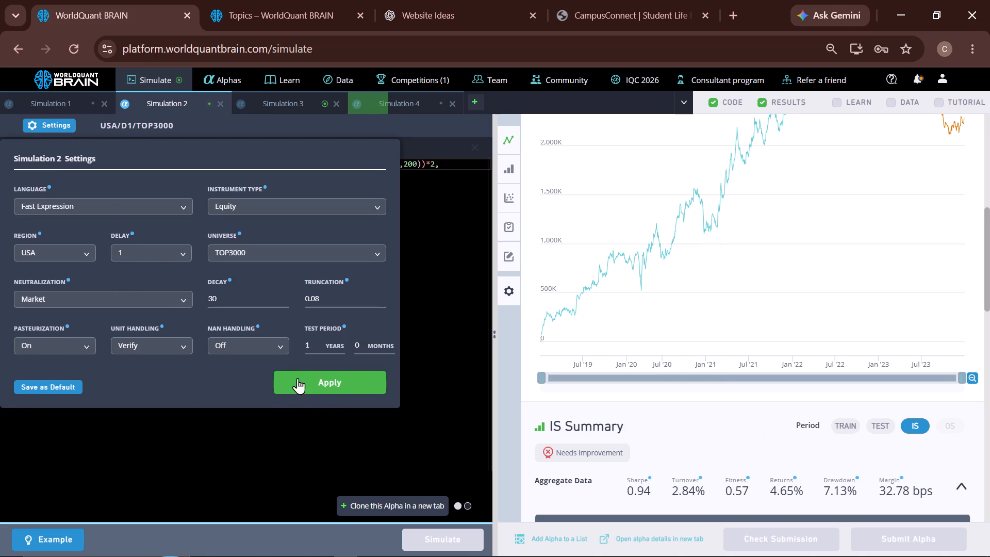
triple_click(281, 301)
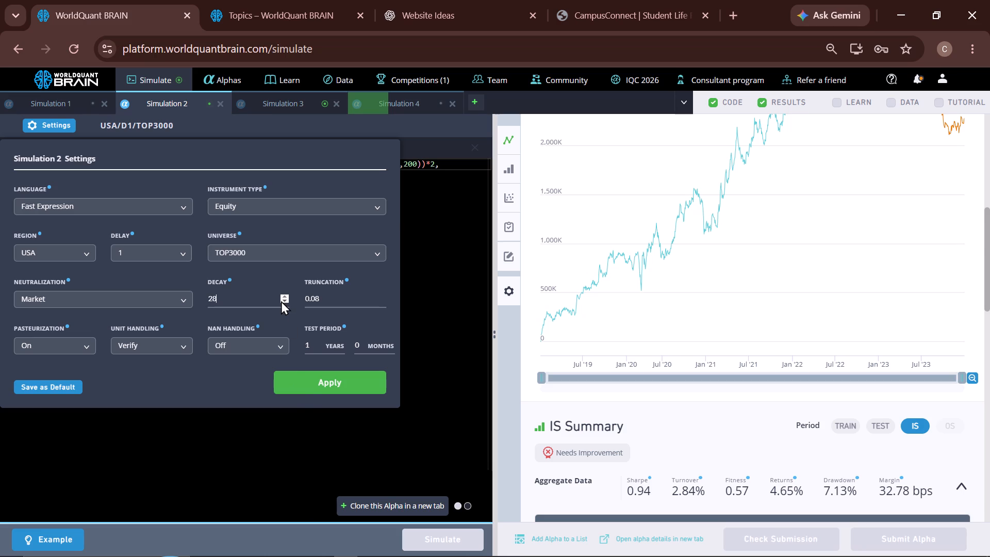
triple_click(281, 301)
triple_click(281, 301)
triple_click(281, 301)
double_click(281, 301)
drag(281, 301, 316, 377)
click(316, 377)
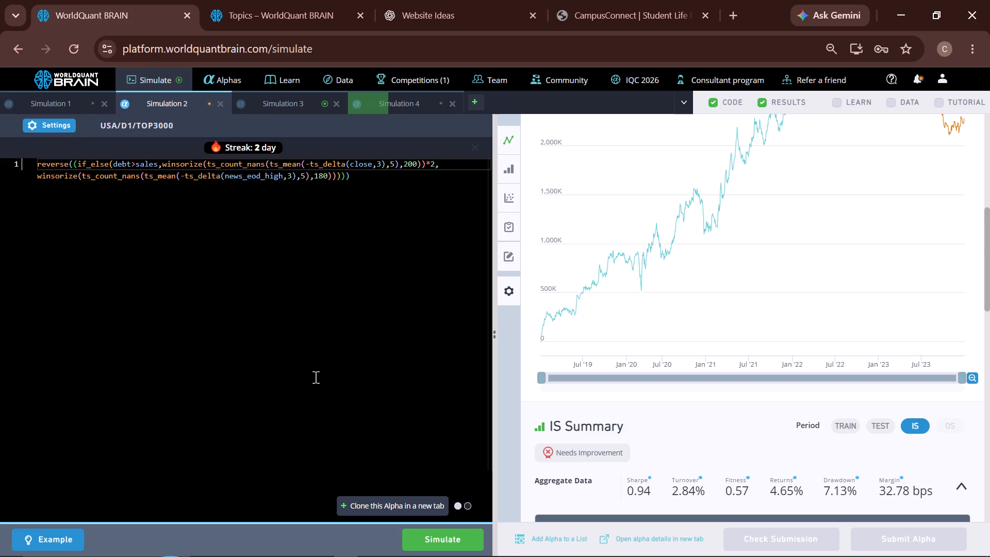
click(415, 539)
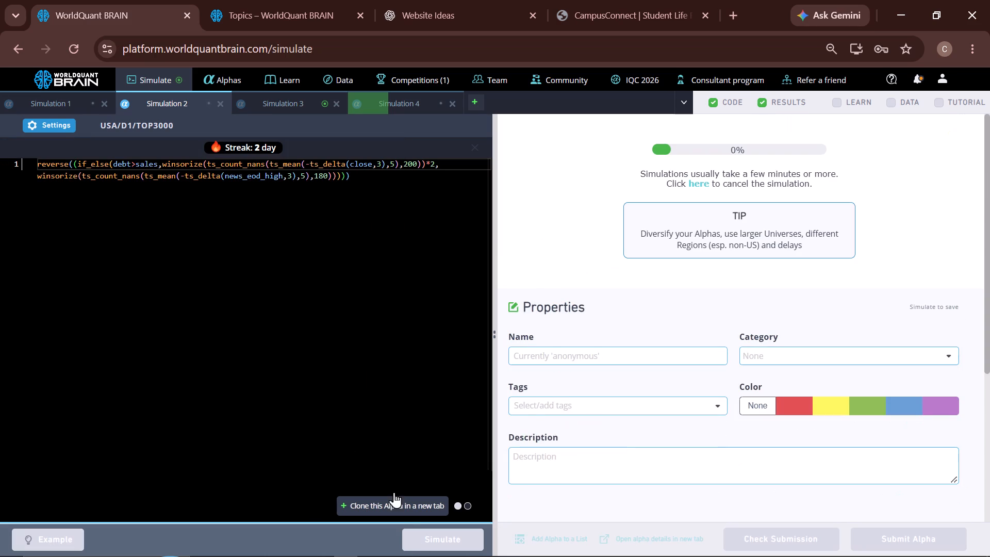
In Simulation 3, reveal the test period and examine the failed checks in the IS Testing Status.
click(283, 106)
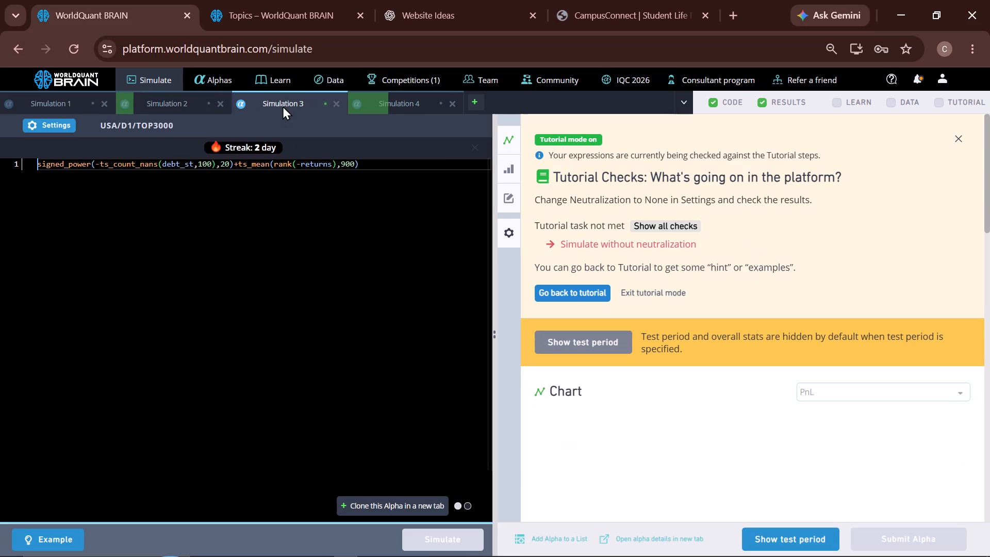
scroll(706, 436, down, 4)
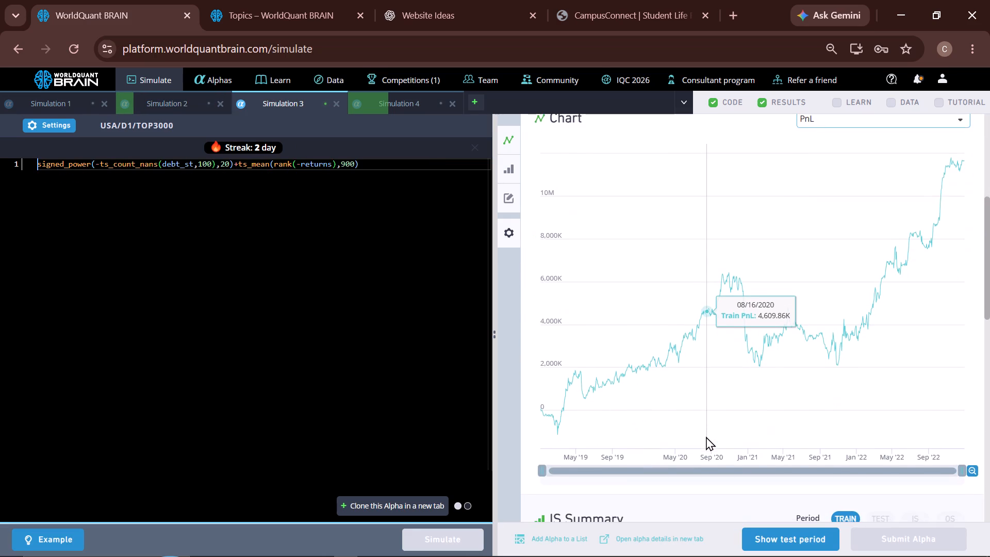
scroll(706, 436, down, 2)
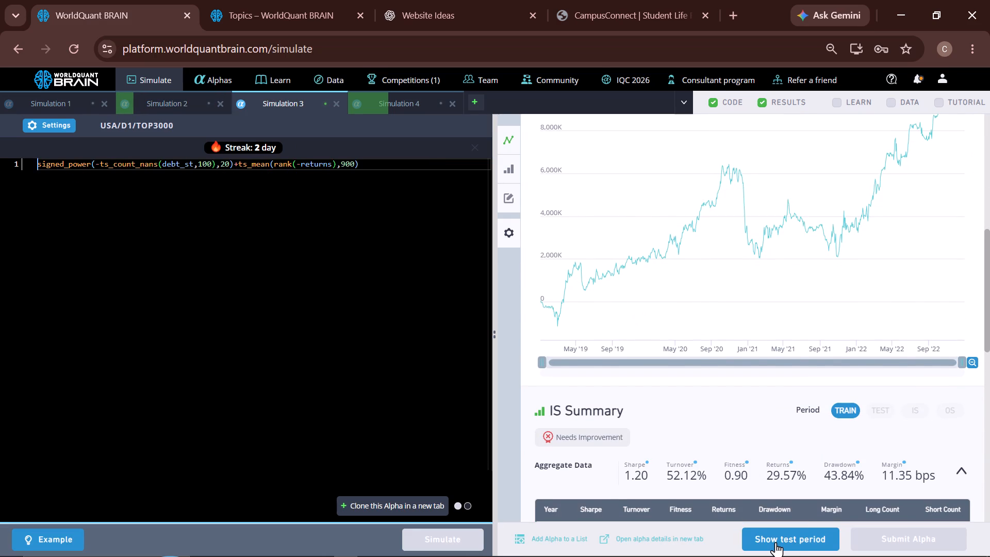
click(775, 542)
scroll(778, 504, down, 2)
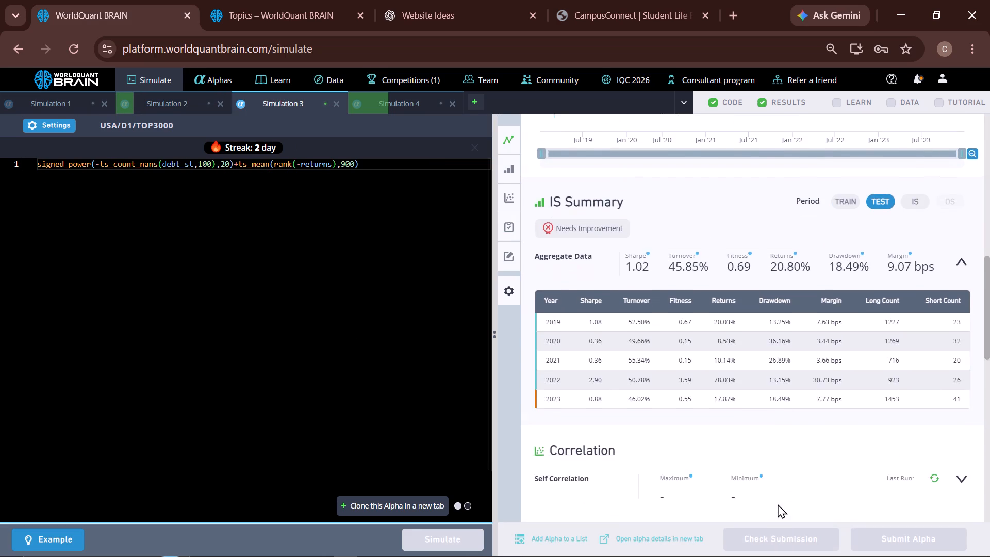
scroll(778, 504, down, 3)
click(724, 417)
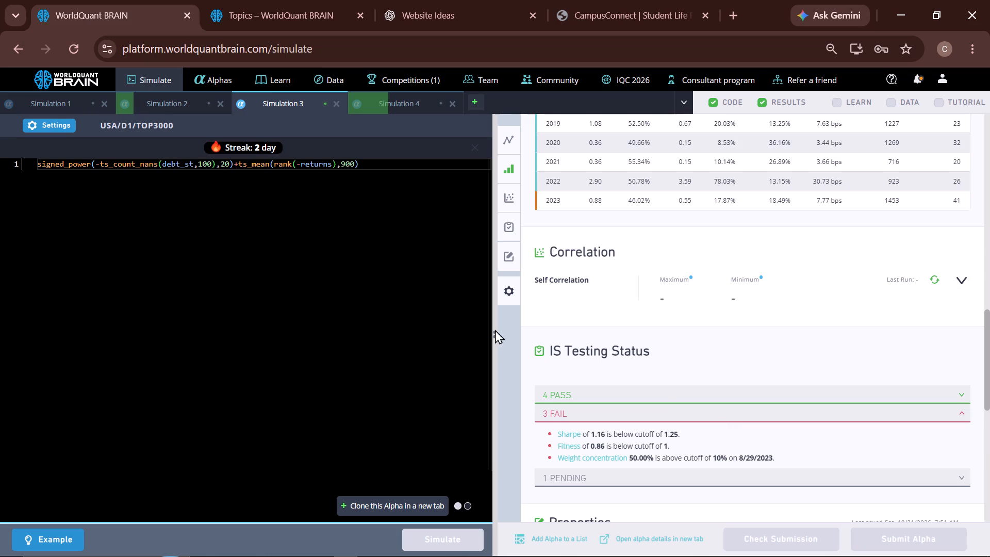
Set Simulation 3's universe to TOPSP500, decay to 2 and neutralization to Market, apply the settings and run the simulation.
click(57, 126)
click(301, 251)
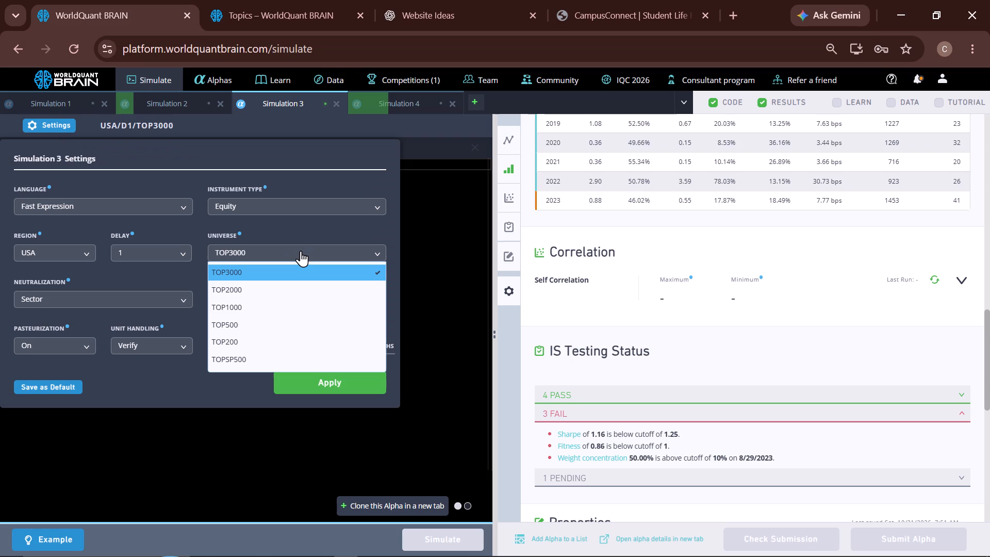
click(259, 351)
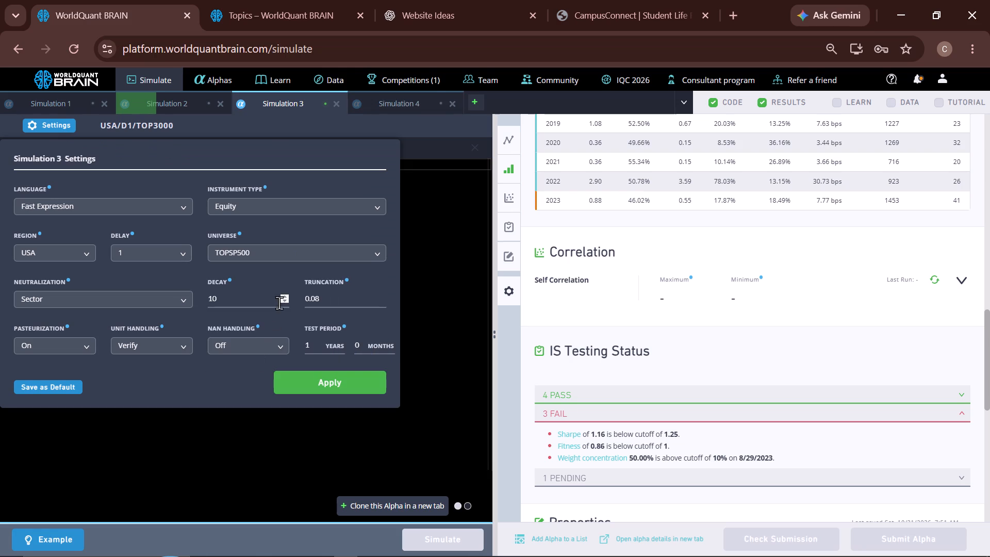
triple_click(287, 301)
triple_click(287, 301)
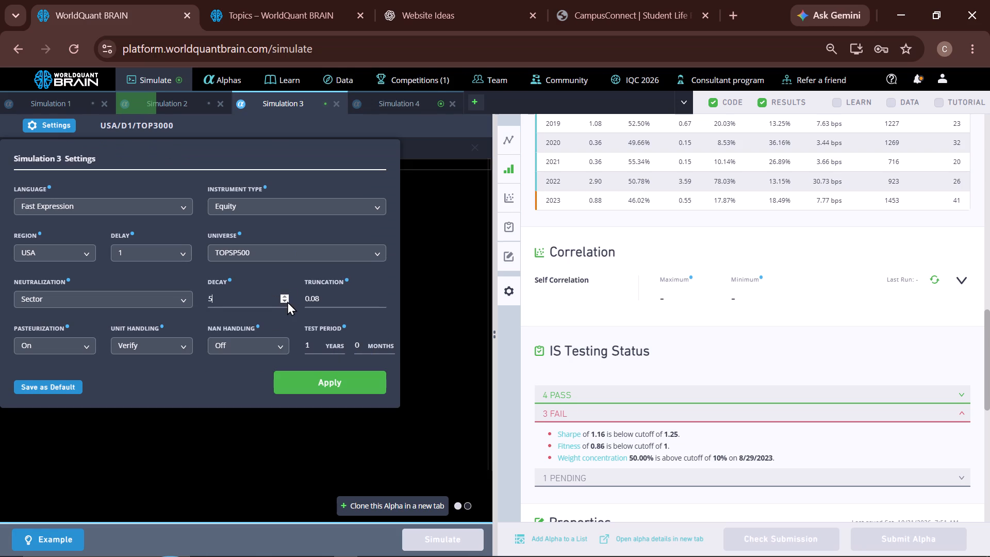
double_click(287, 301)
click(159, 296)
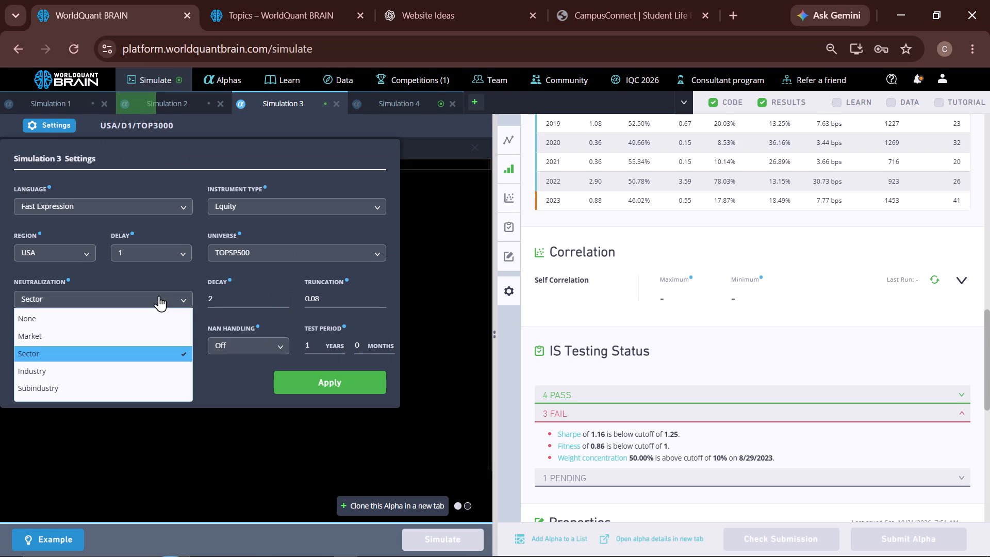
click(97, 339)
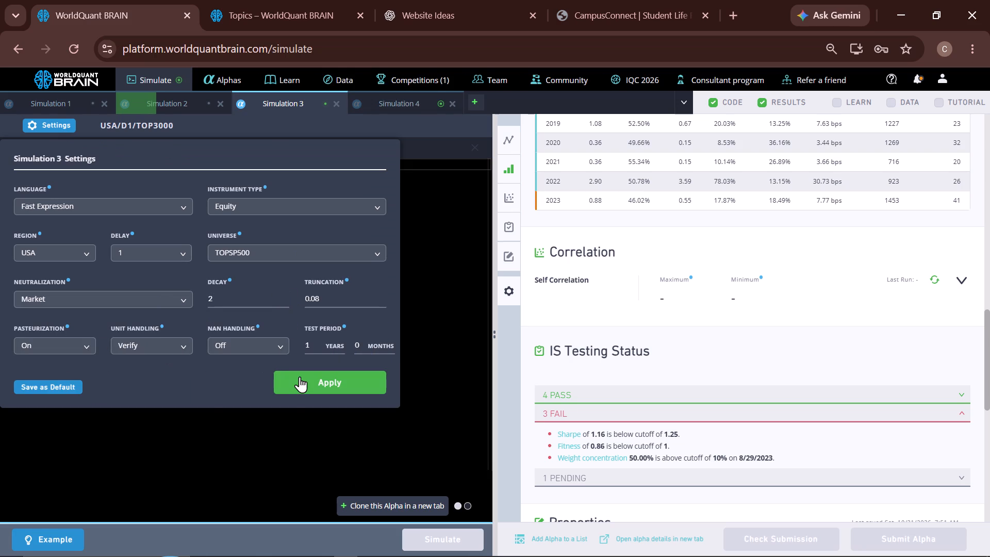
click(300, 376)
click(413, 531)
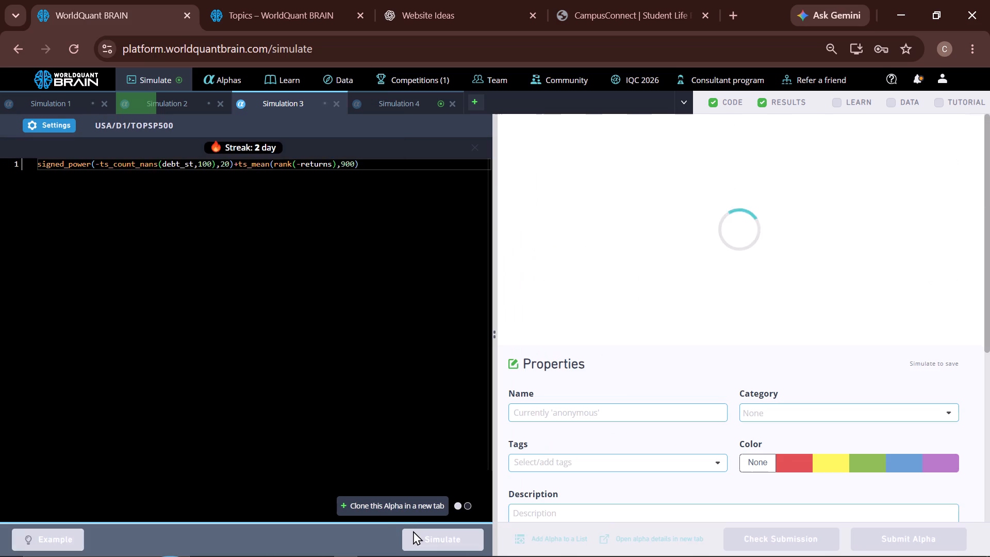
In Simulation 4, review the chart, reveal the test period and view the IS-period summary.
click(400, 99)
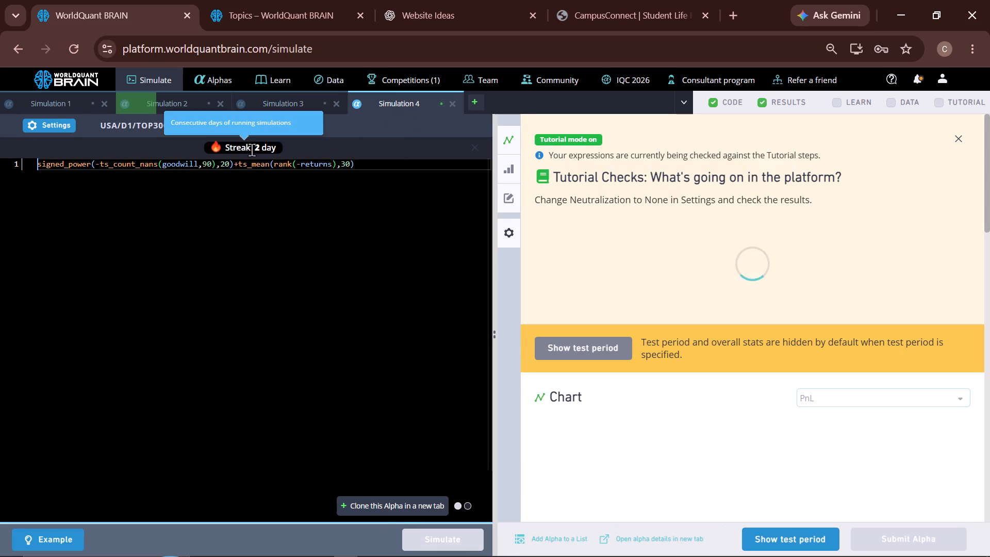
scroll(746, 407, down, 2)
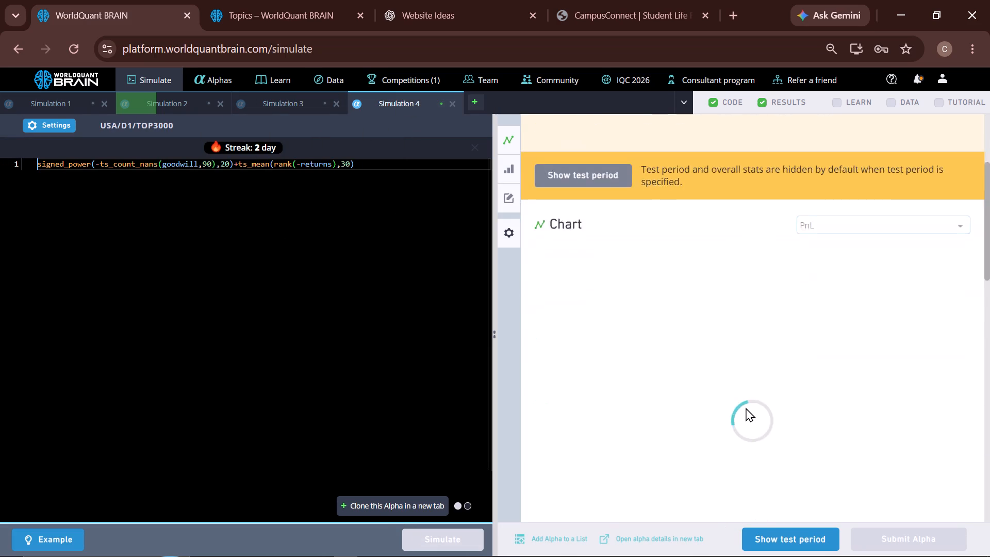
scroll(746, 407, down, 2)
scroll(746, 407, up, 3)
scroll(746, 407, down, 1)
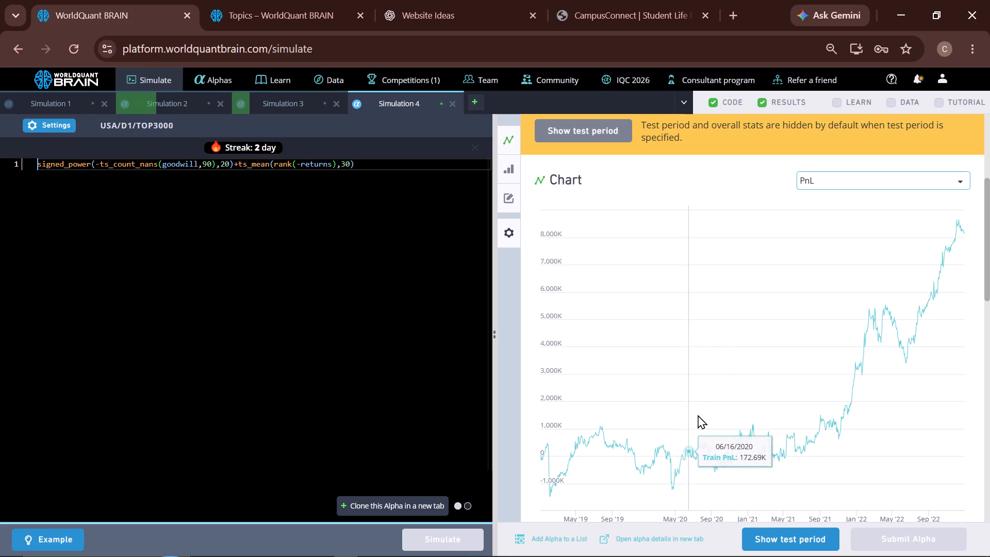
scroll(698, 415, down, 4)
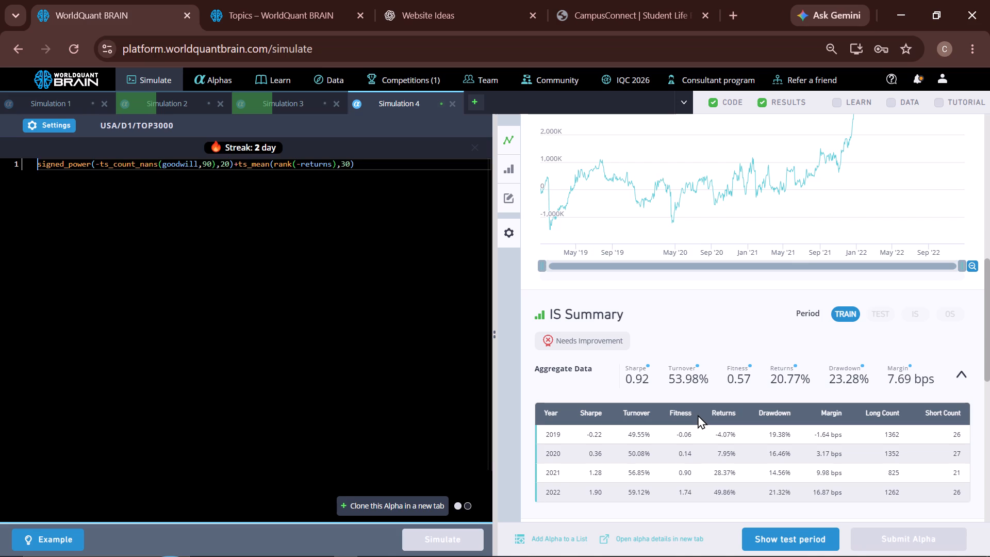
click(769, 539)
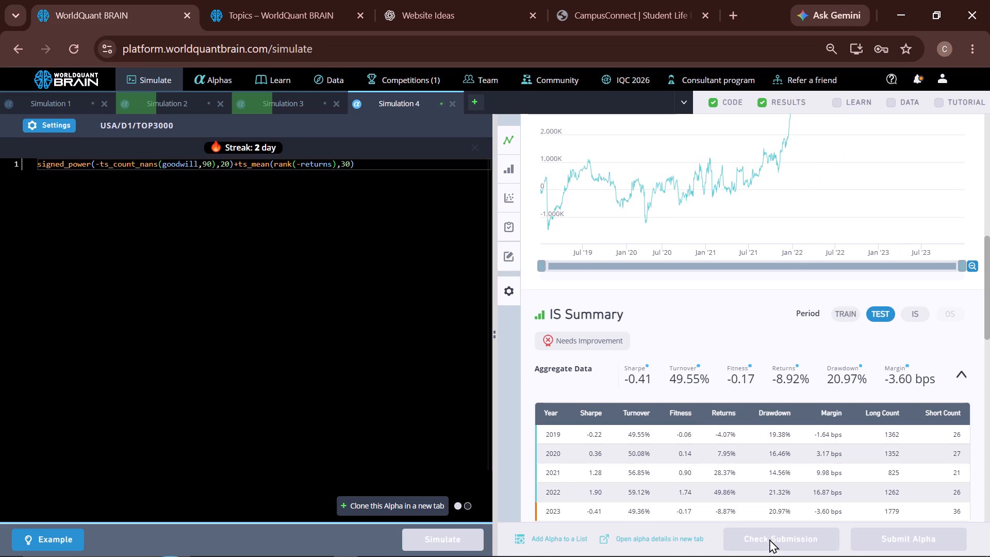
click(916, 315)
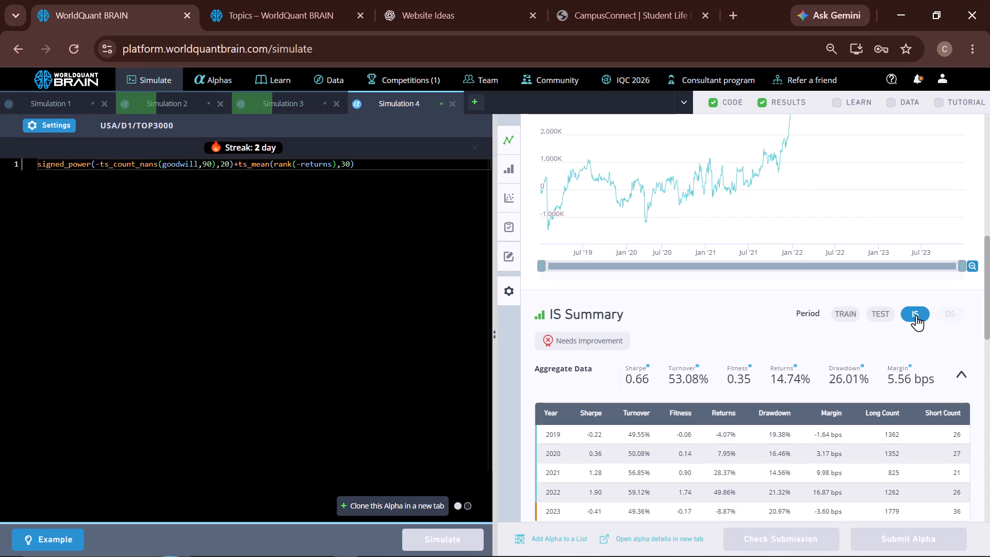
Set the ts_count_nans lookback for goodwill to 300 in Simulation 4's expression.
double_click(209, 166)
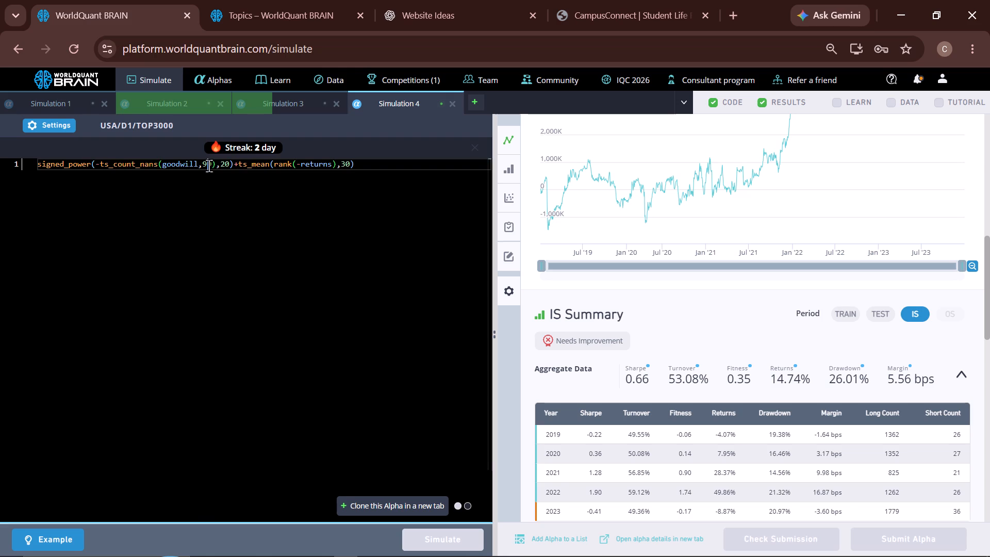
text(300)
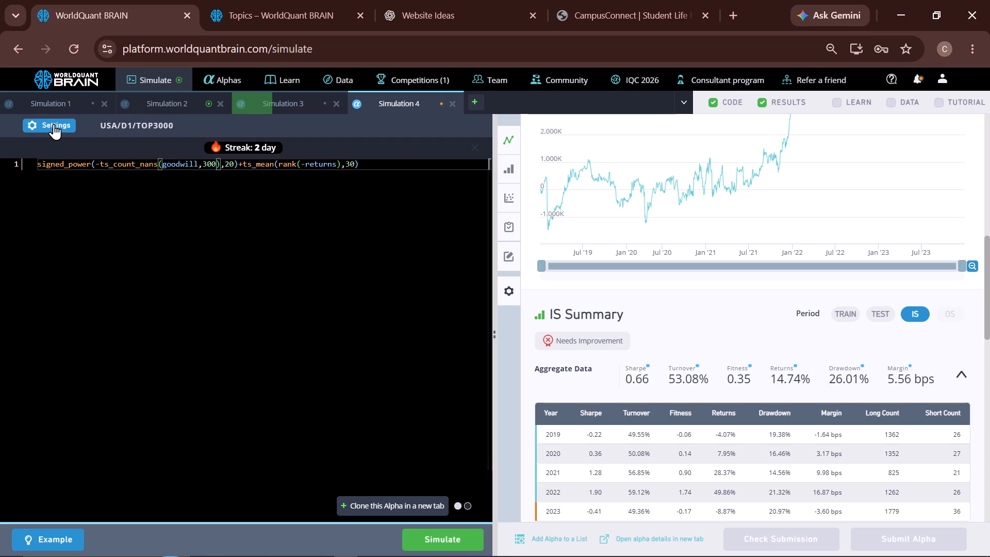
Set Simulation 4's neutralization to Industry and decay to 15, edit the truncation, apply the settings and run the simulation.
click(54, 124)
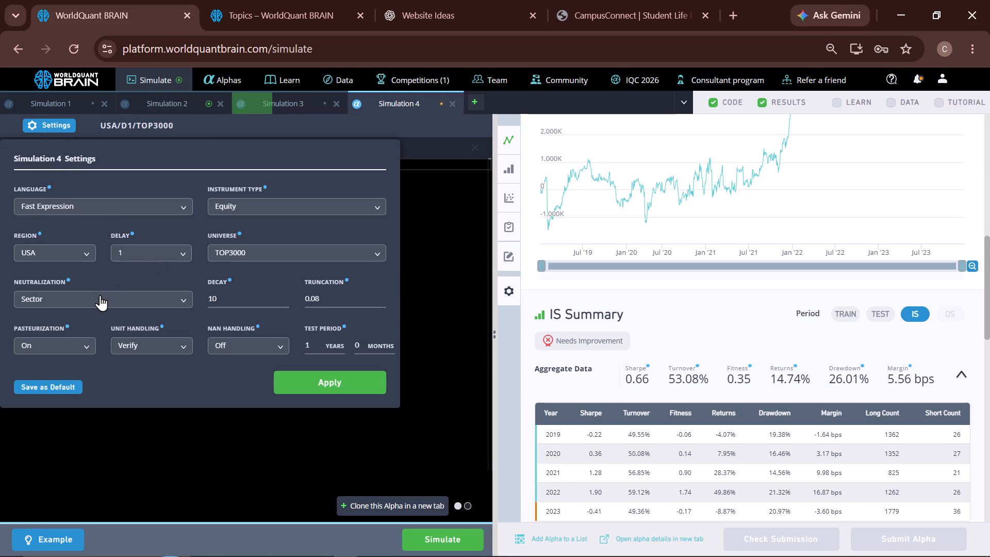
click(100, 295)
click(63, 370)
triple_click(285, 297)
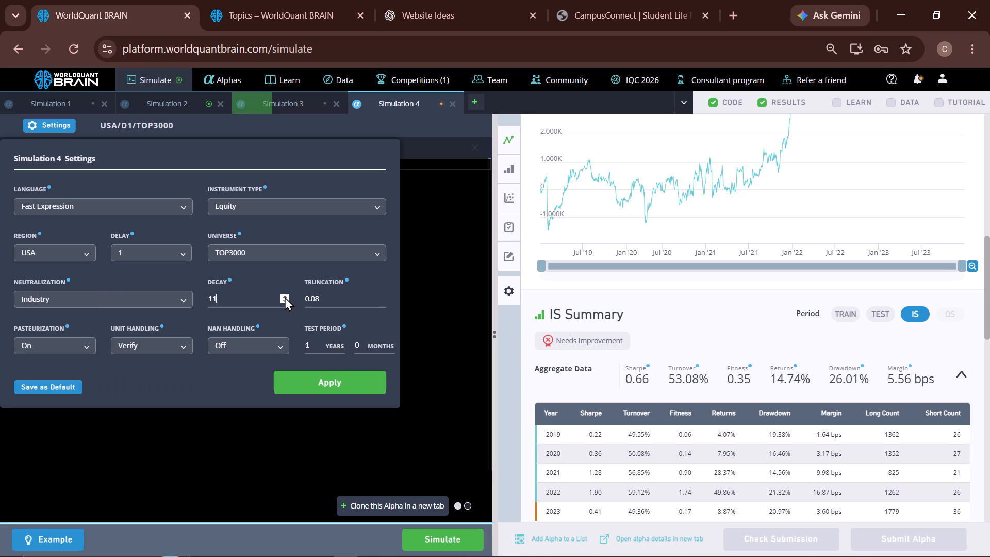
double_click(285, 297)
click(315, 299)
key(0)
click(326, 383)
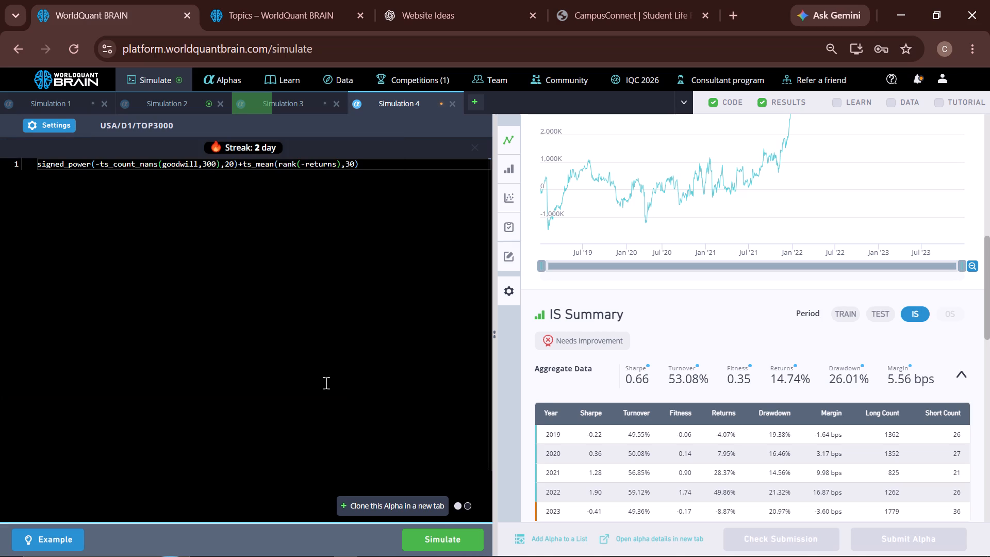
click(421, 536)
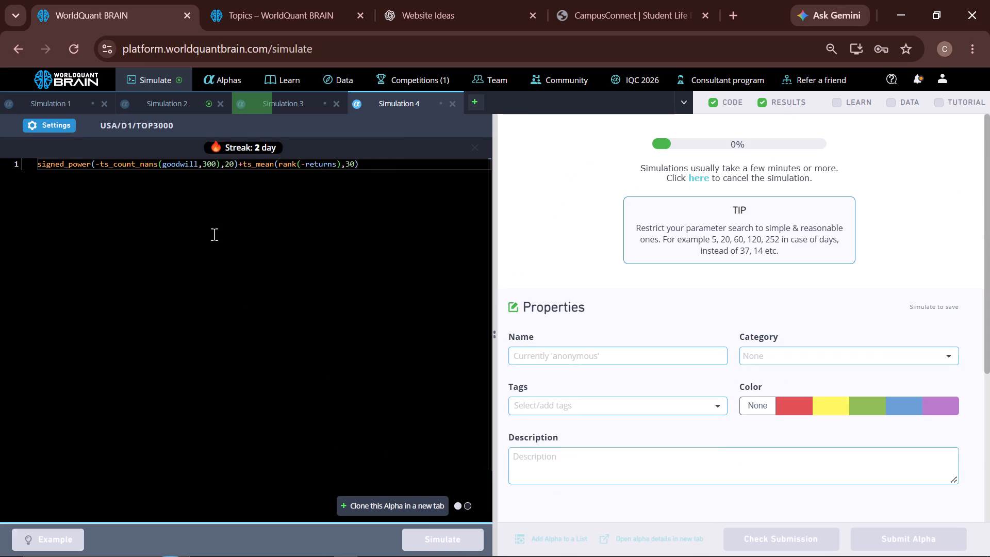
In Simulation 2, dismiss the tutorial checks, review the chart, reveal the test period and view the IS-period summary.
click(179, 96)
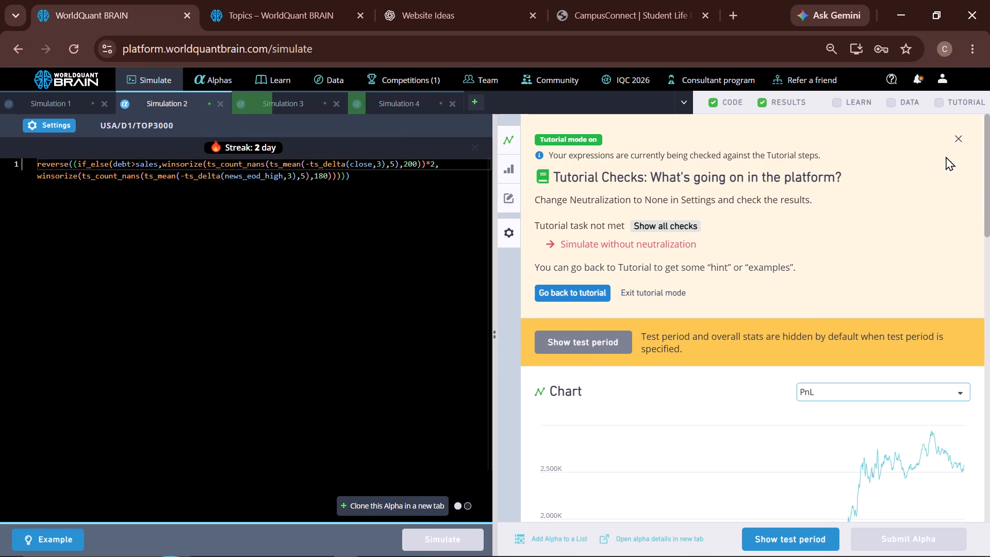
click(960, 137)
scroll(814, 481, down, 1)
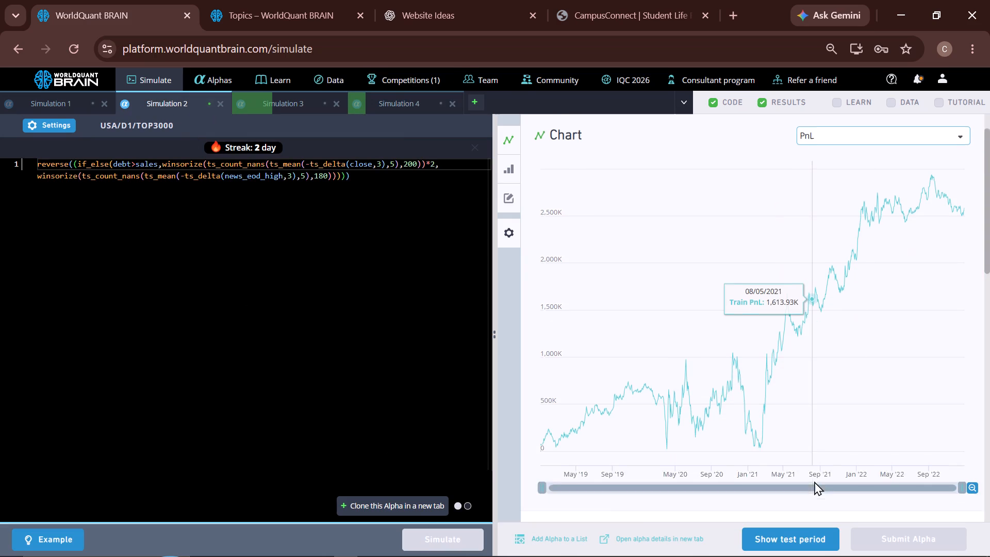
scroll(814, 481, down, 2)
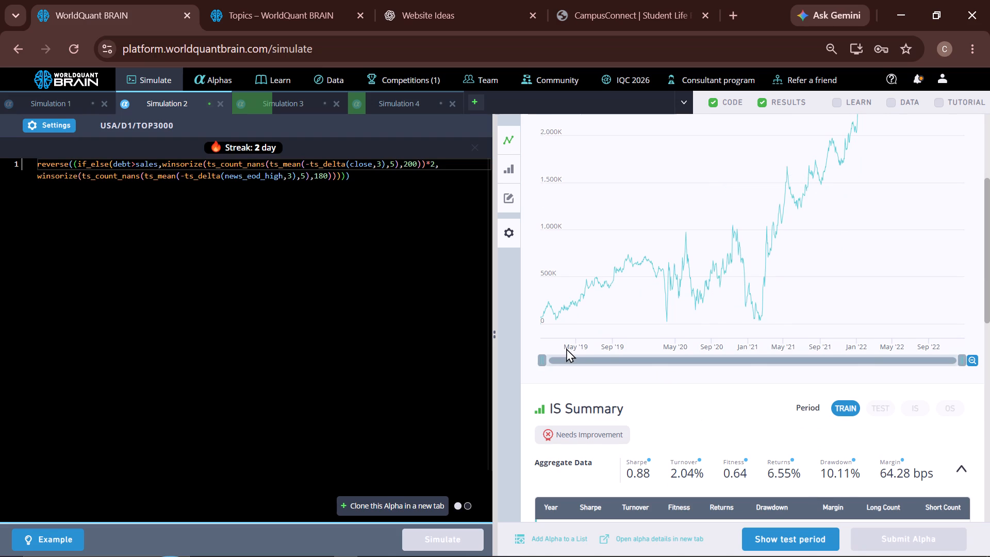
click(771, 530)
click(918, 405)
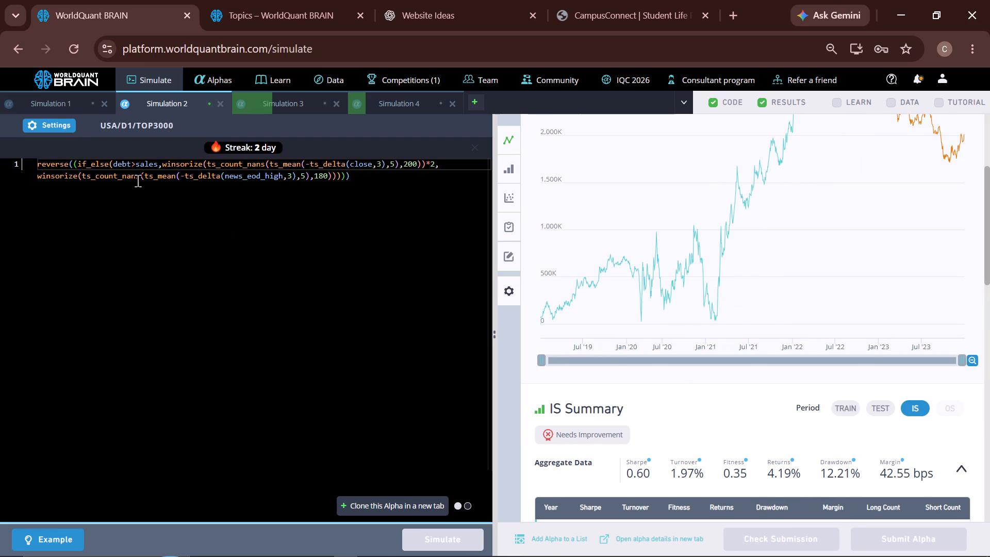
Set Simulation 2's neutralization to Industry and decay to 6, apply the settings and run the simulation.
click(53, 127)
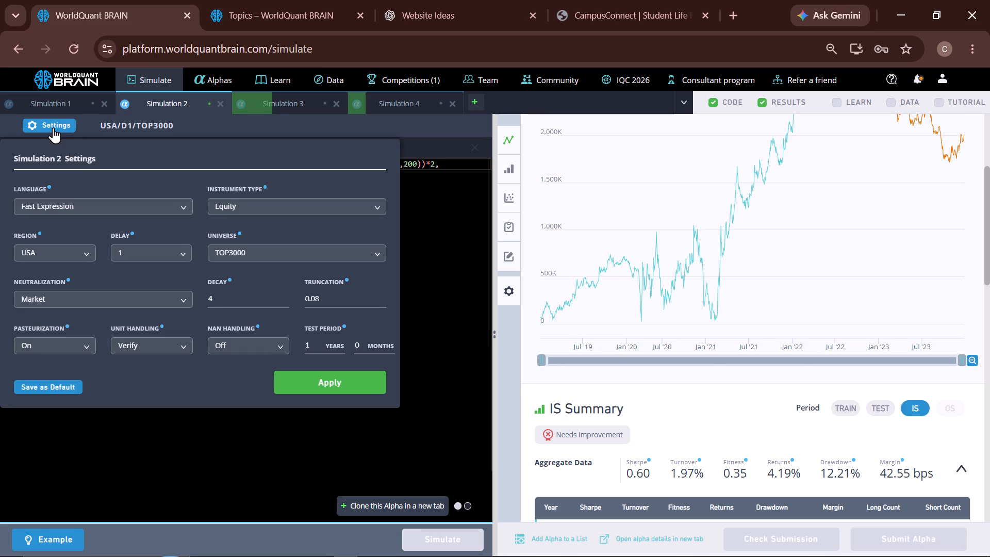
click(117, 294)
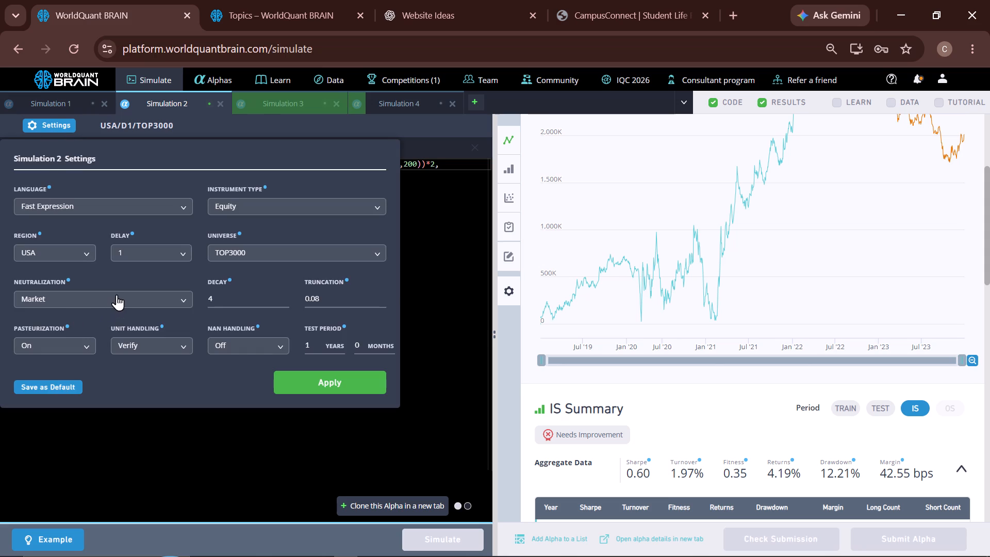
click(64, 367)
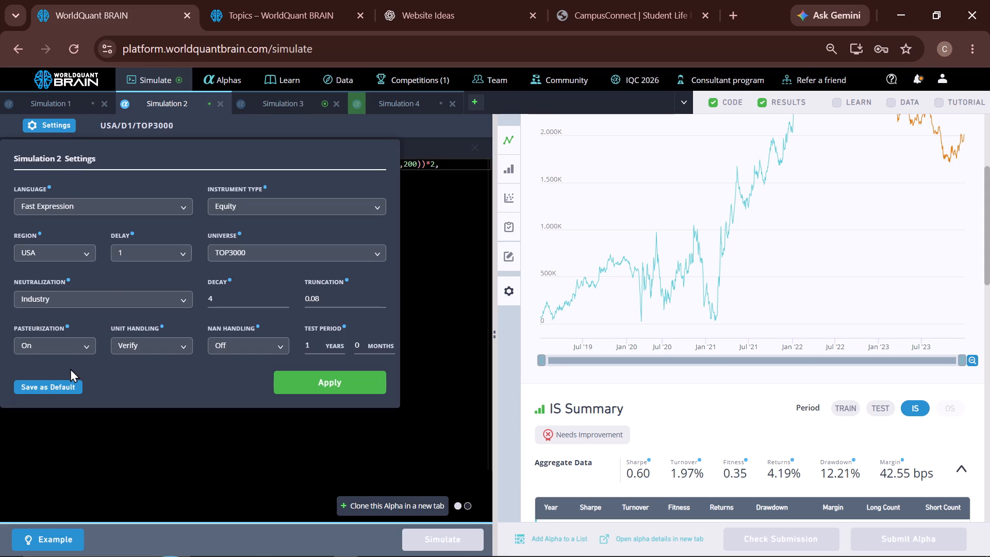
double_click(283, 298)
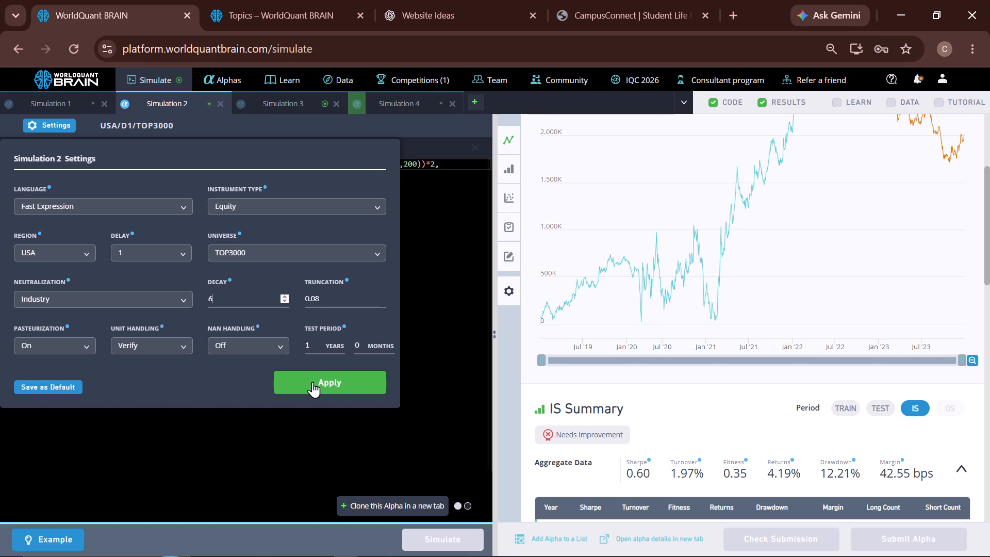
click(312, 382)
click(436, 540)
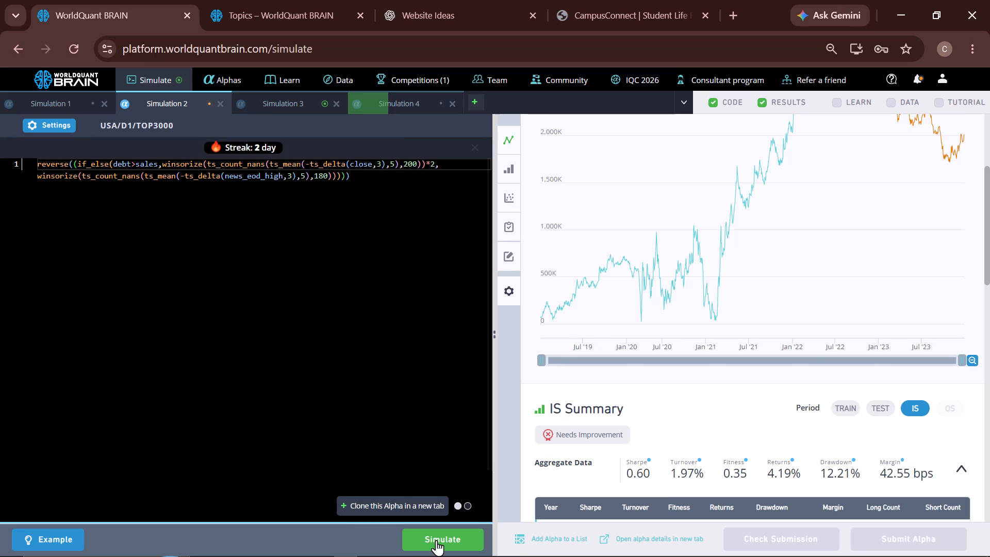
In Simulation 3, review the PnL chart and the training-period IS summary.
click(294, 100)
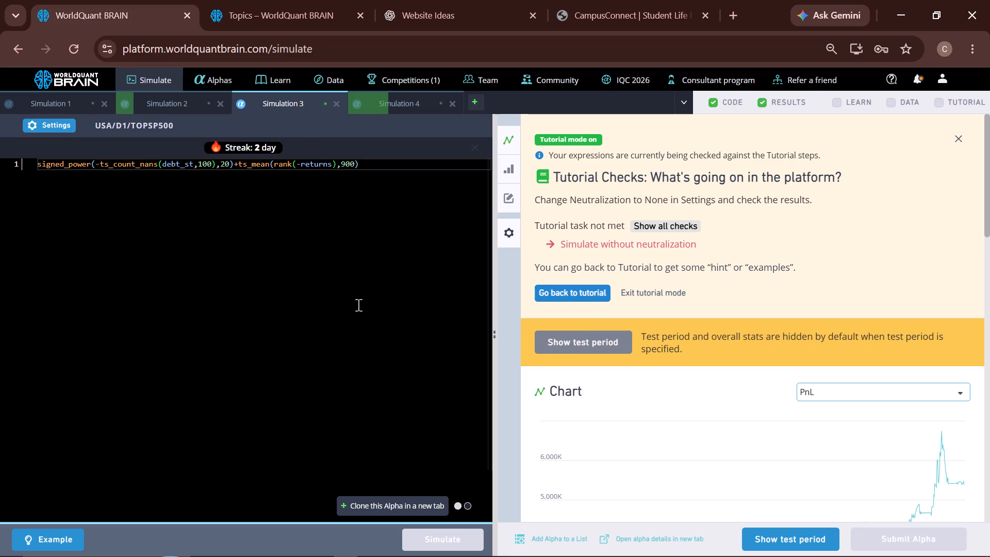
scroll(698, 481, down, 5)
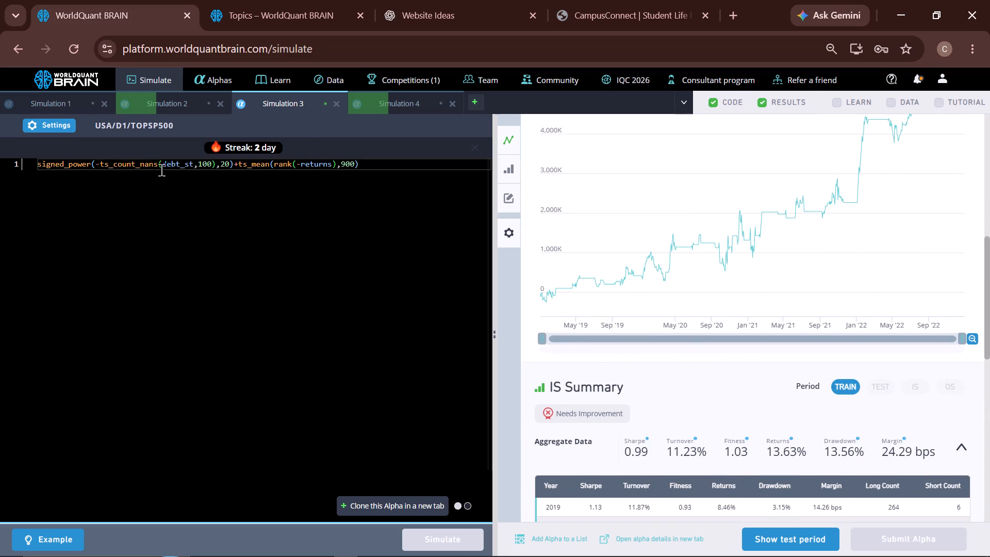
Set Simulation 3's neutralization to None, raise the decay to about 10, apply the settings and run the simulation.
click(57, 122)
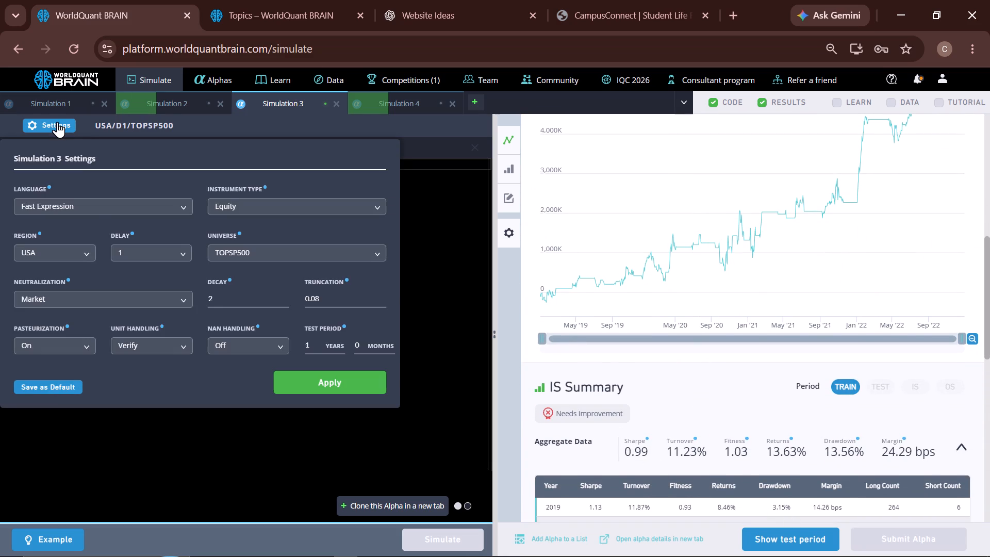
double_click(104, 305)
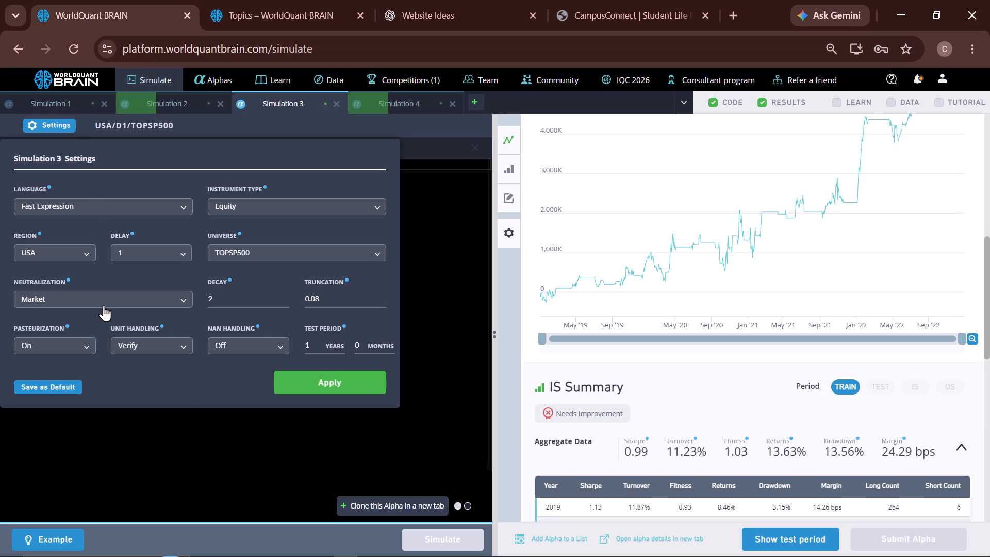
click(104, 305)
click(69, 321)
click(285, 299)
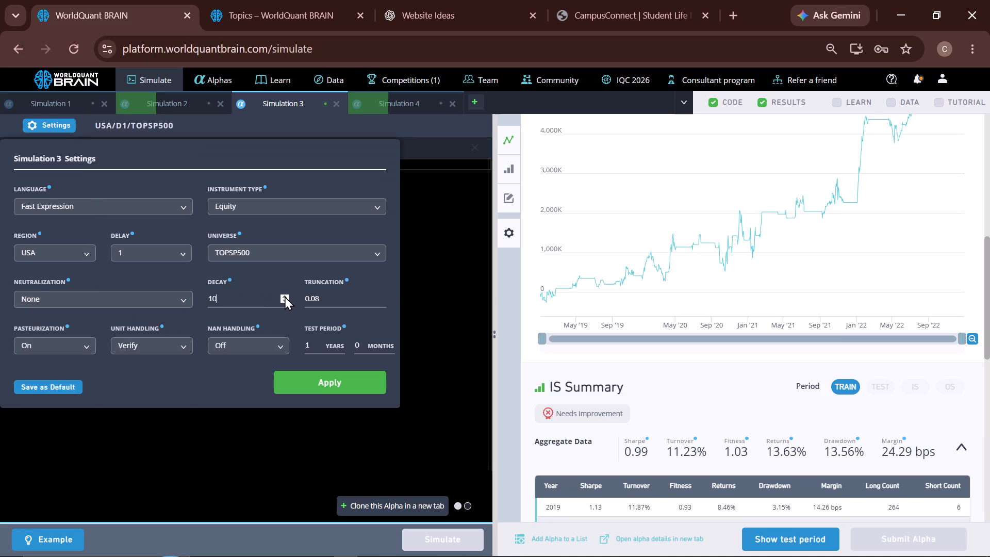
click(285, 296)
click(319, 390)
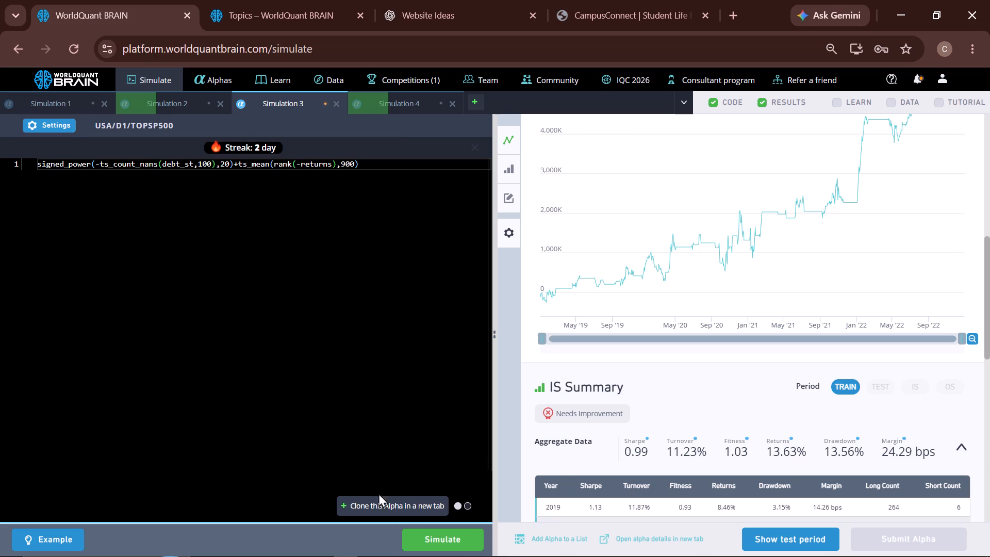
click(425, 537)
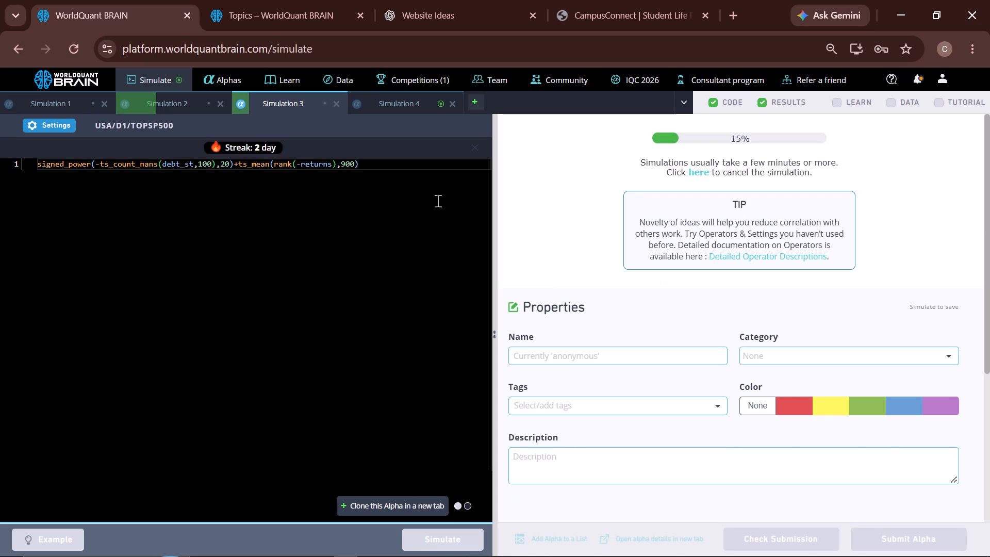
Open Simulation 4 to review its new results.
click(421, 105)
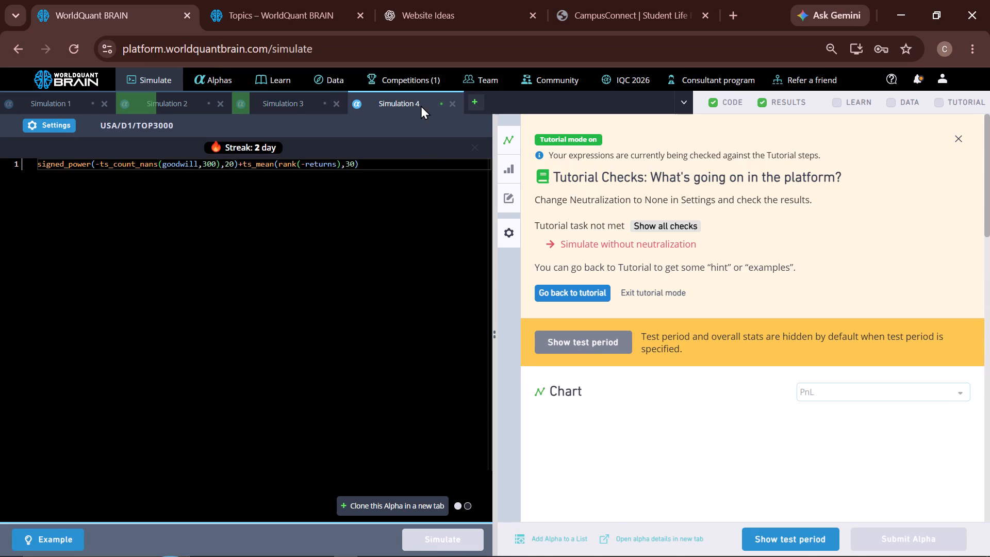
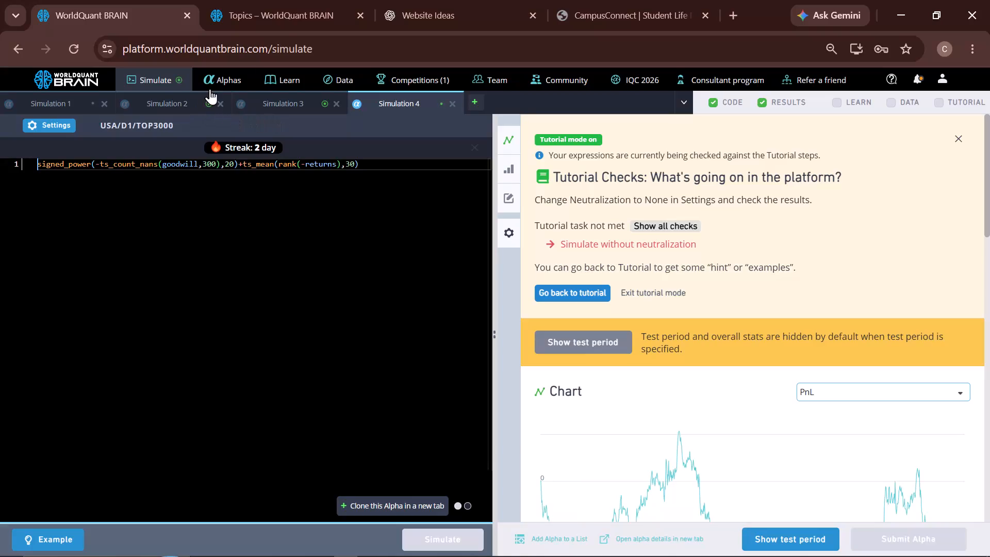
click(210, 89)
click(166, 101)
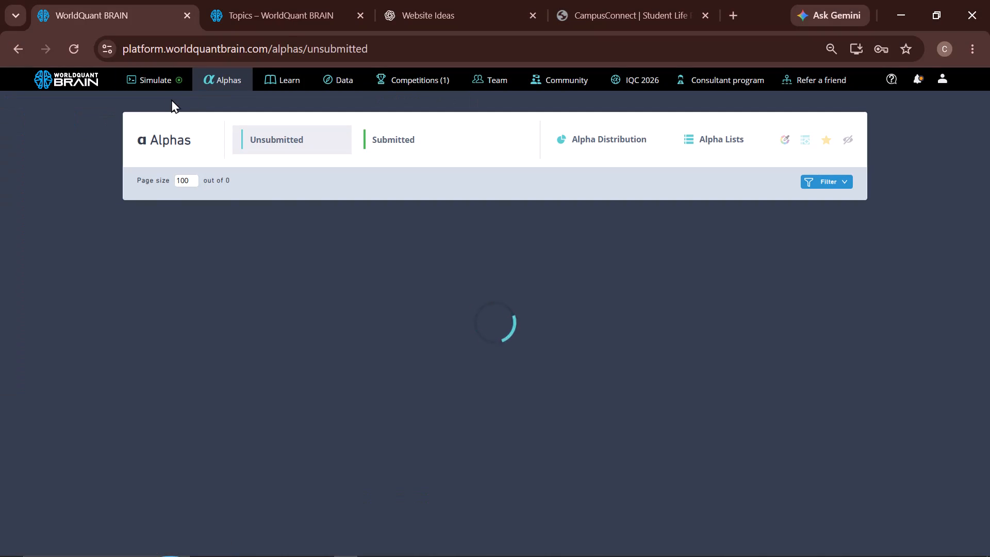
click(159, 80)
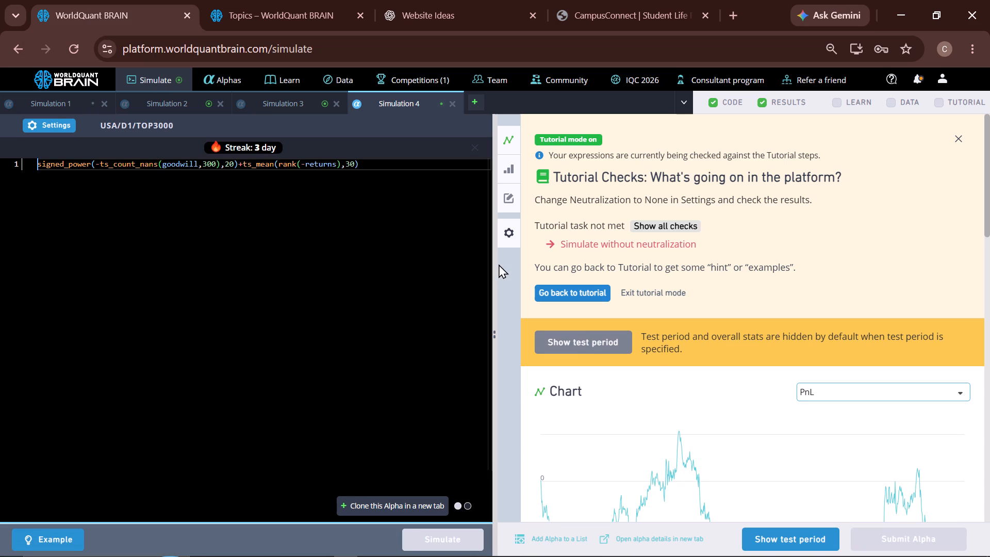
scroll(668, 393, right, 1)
Open Simulation 2, reveal its test period and review the PnL chart and the IS-period summary.
click(169, 104)
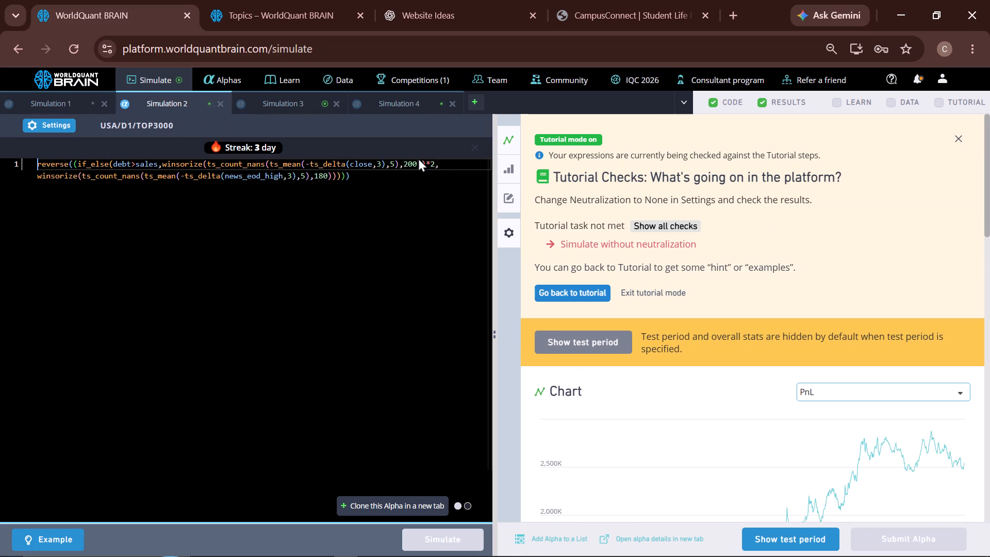
scroll(779, 376, down, 5)
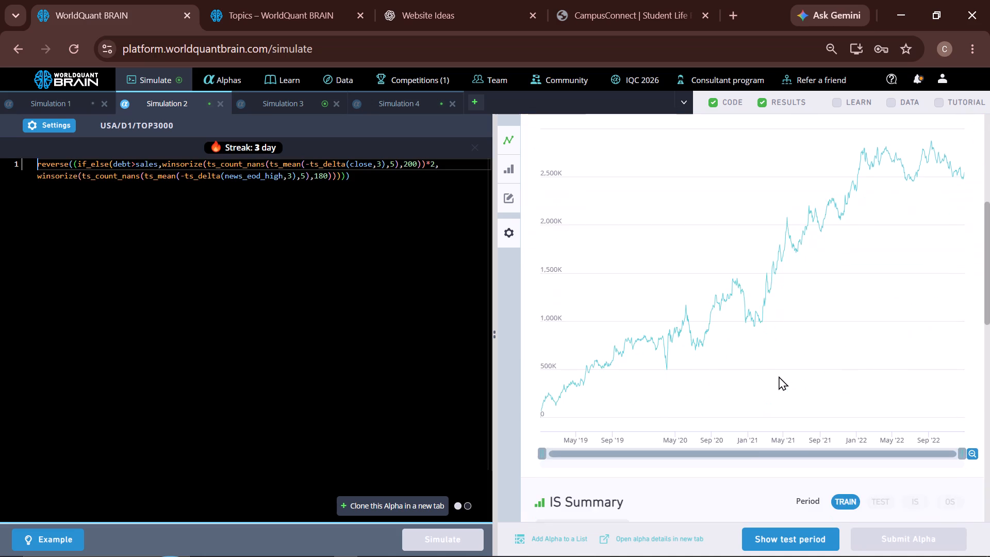
scroll(779, 376, down, 1)
double_click(774, 544)
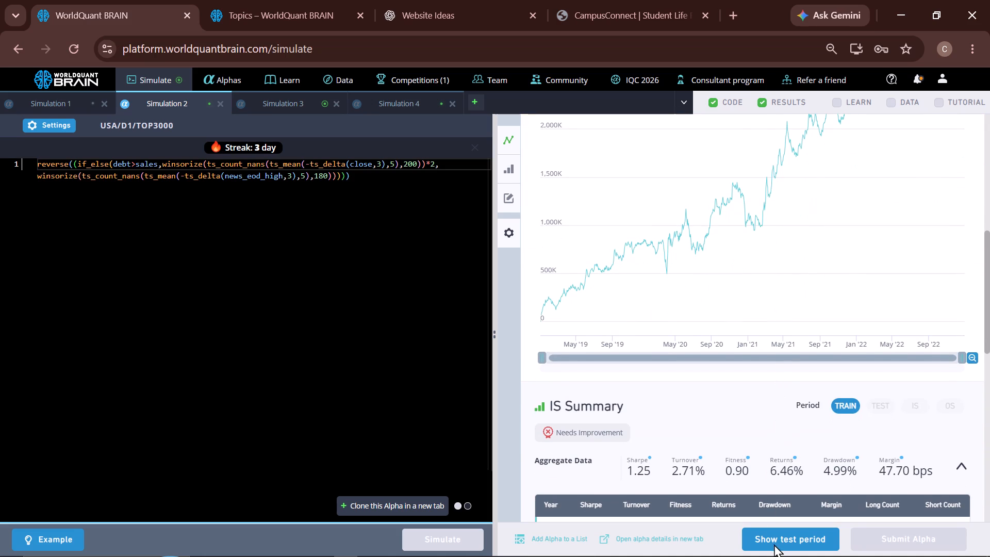
click(910, 405)
scroll(755, 453, down, 2)
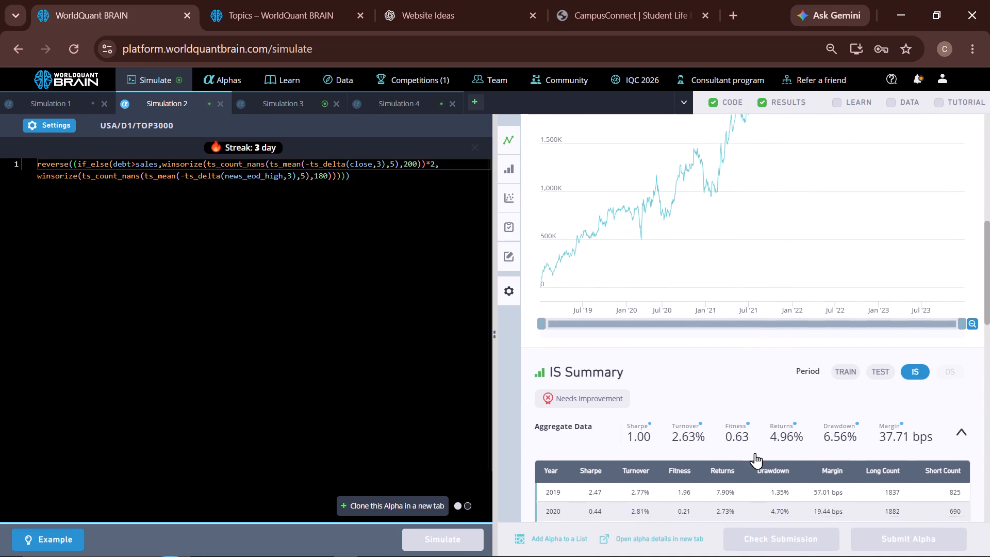
scroll(755, 453, down, 3)
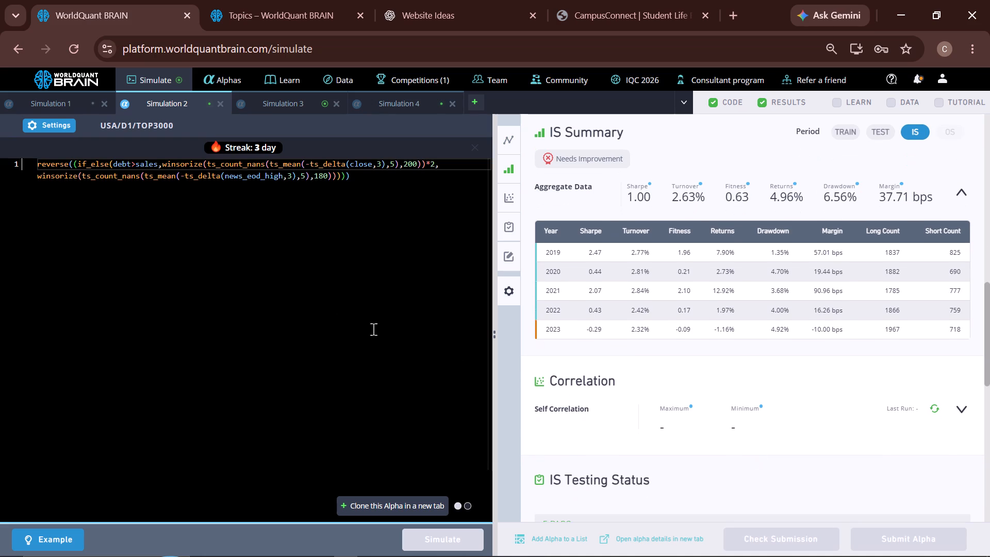
Set the ts_delta lookback on close to 30 in Simulation 2's expression and run the simulation.
click(381, 165)
key(0)
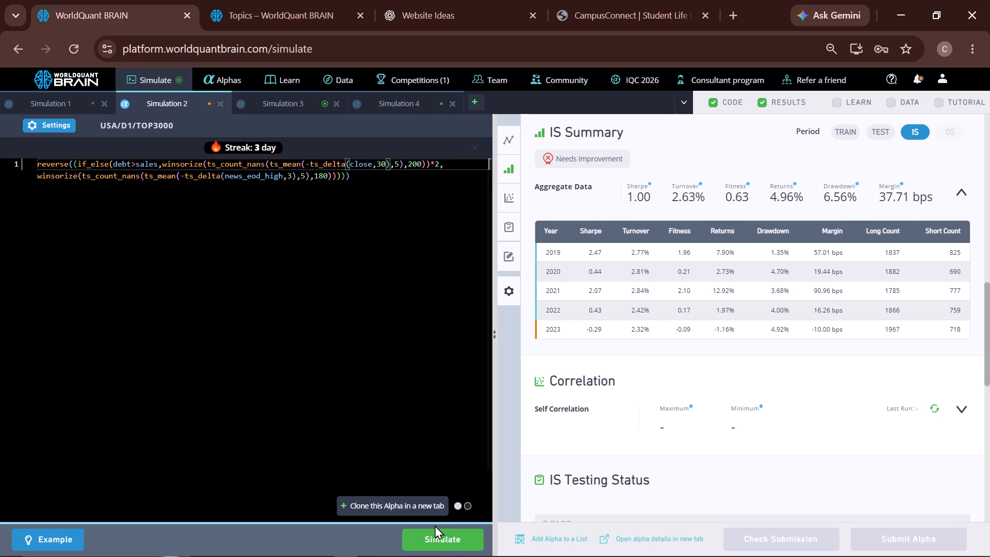
click(437, 542)
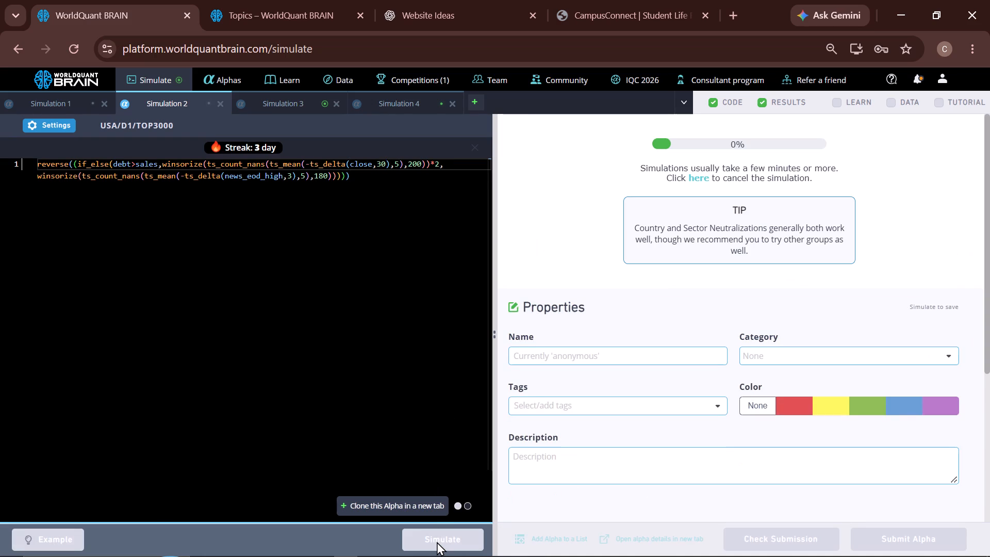
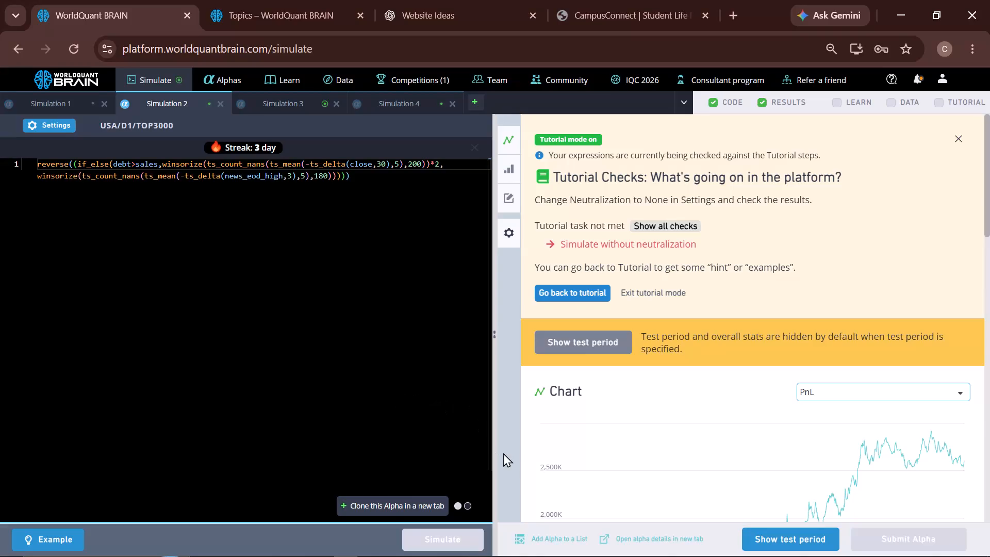
Review Simulation 2's PnL chart, reveal its test period and check the IS-period summary.
scroll(676, 400, down, 3)
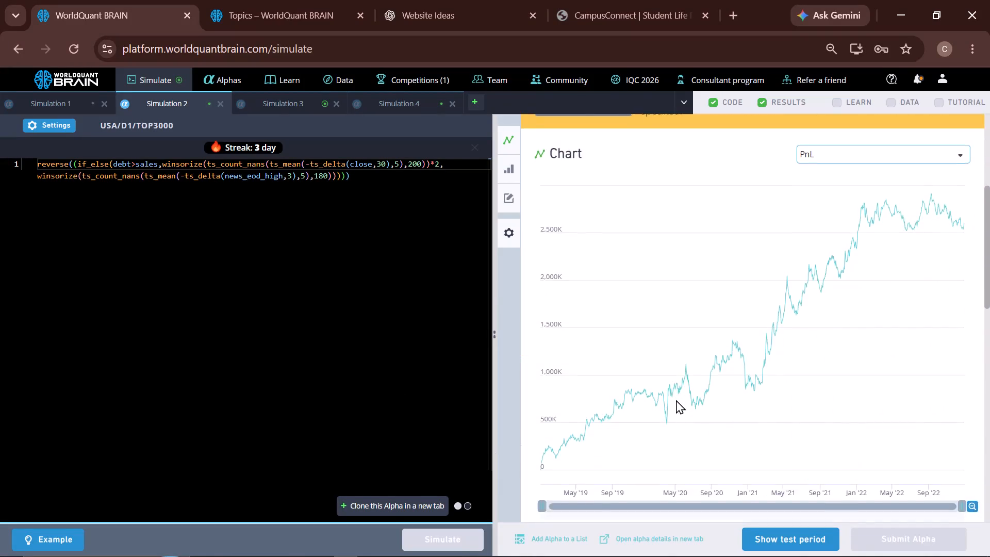
scroll(676, 400, down, 3)
click(792, 549)
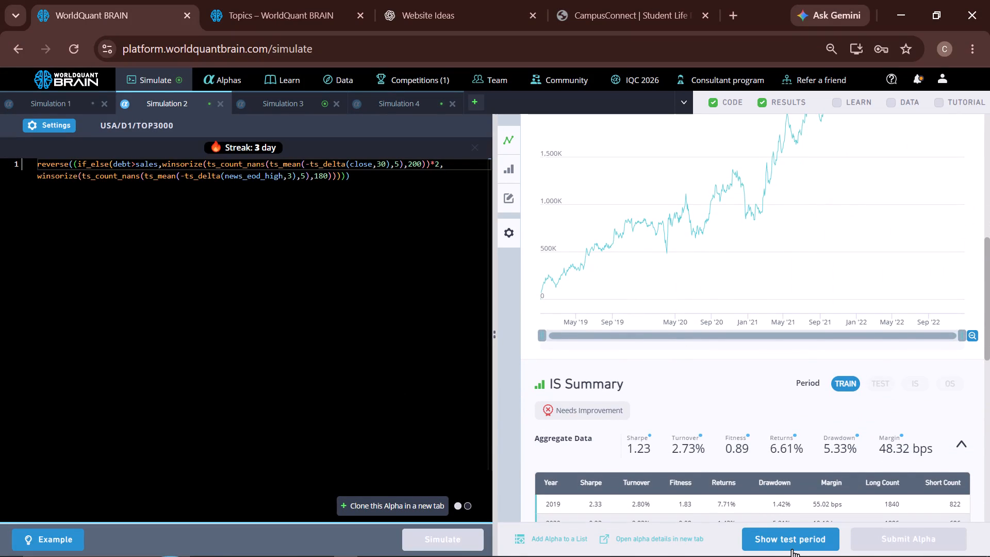
click(918, 387)
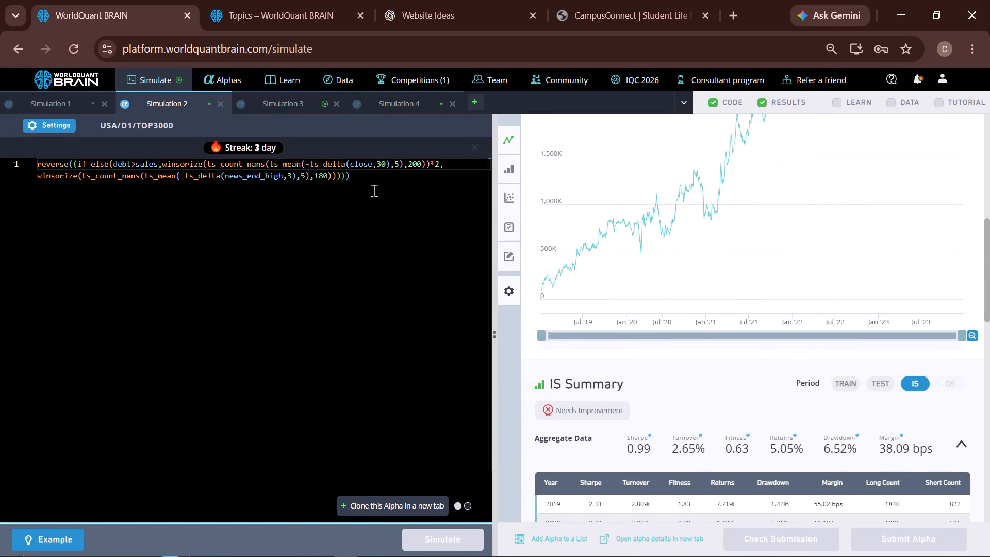
Set the ts_delta lookback on close to 45 in Simulation 2's expression and run the simulation.
double_click(383, 163)
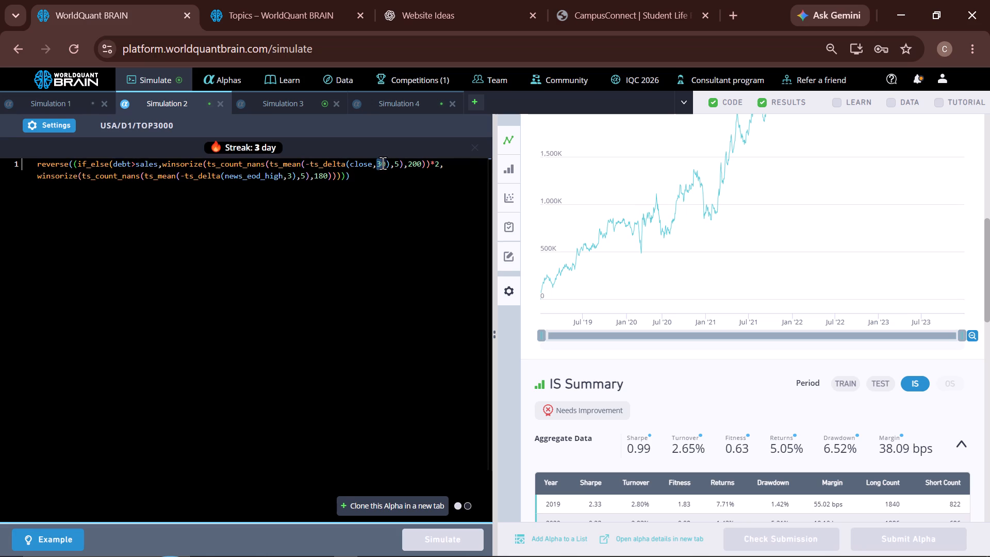
text(45)
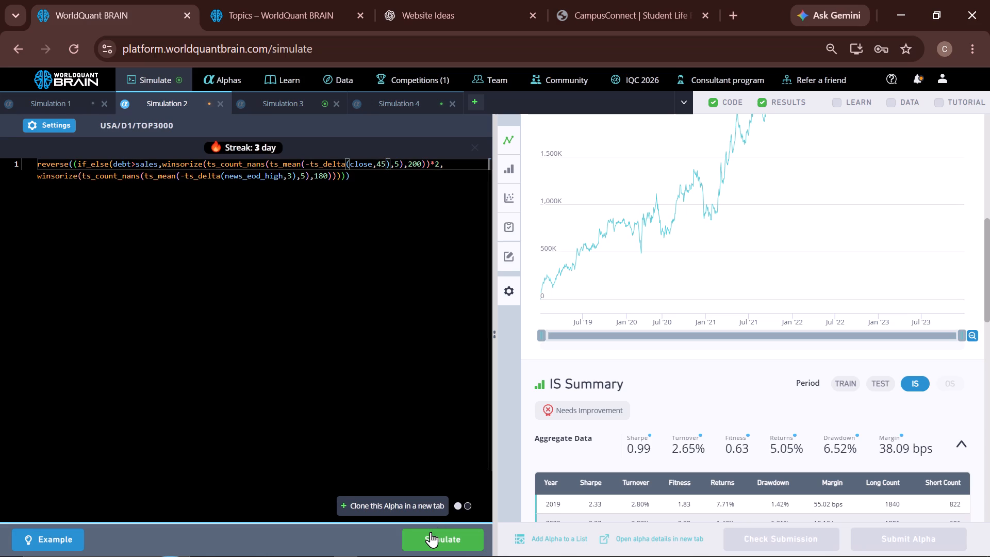
click(431, 532)
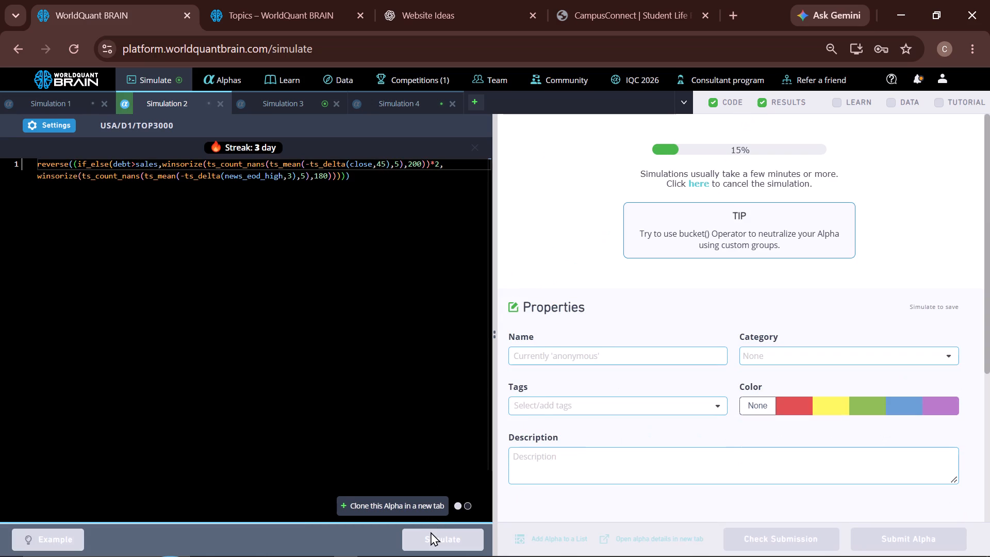
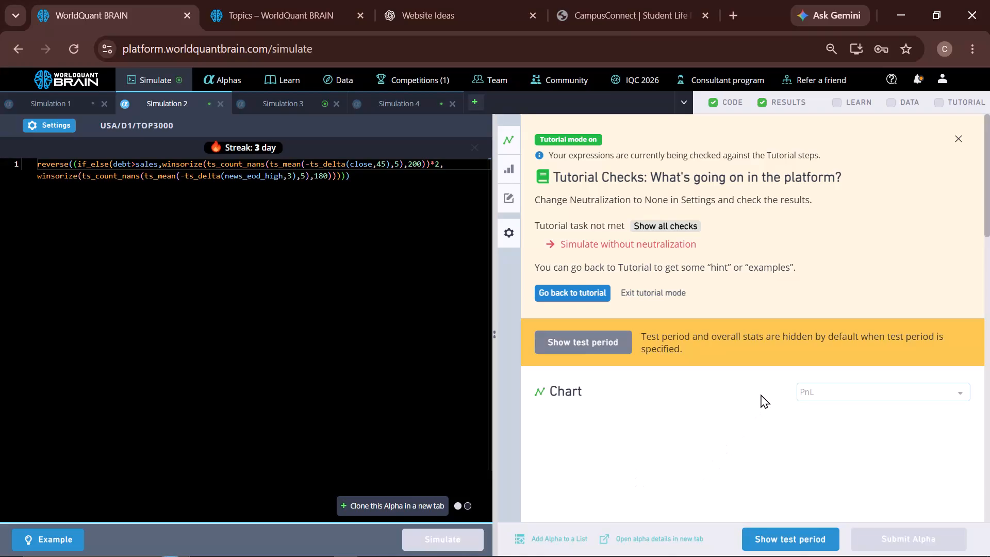
Reveal Simulation 2's test period and review the PnL chart and the IS-period summary.
scroll(761, 394, down, 5)
click(761, 394)
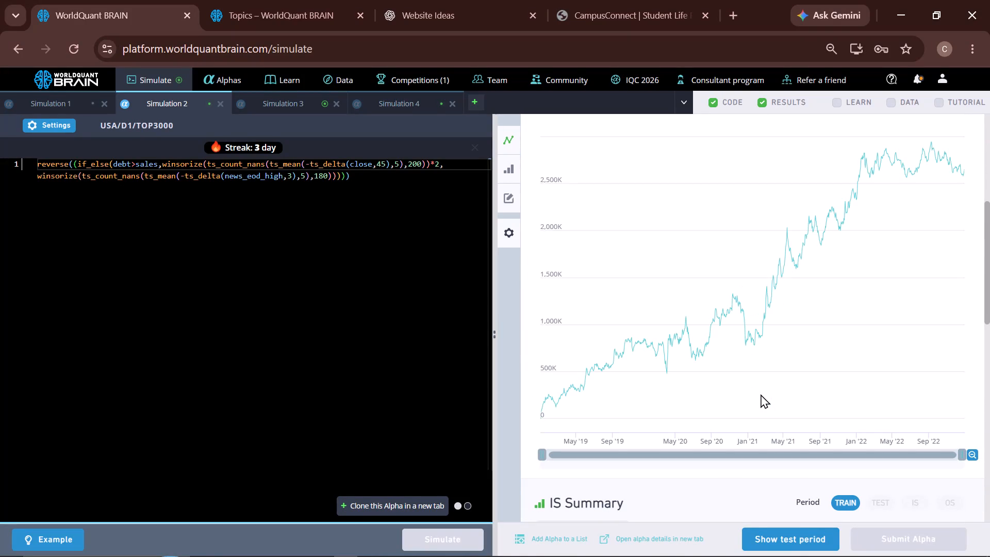
scroll(761, 394, down, 2)
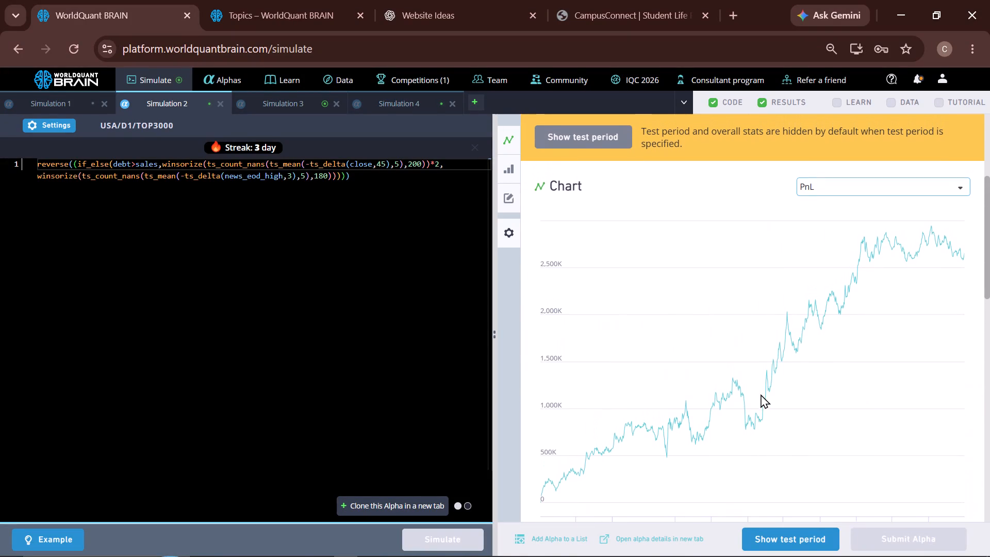
click(782, 537)
scroll(782, 423, down, 1)
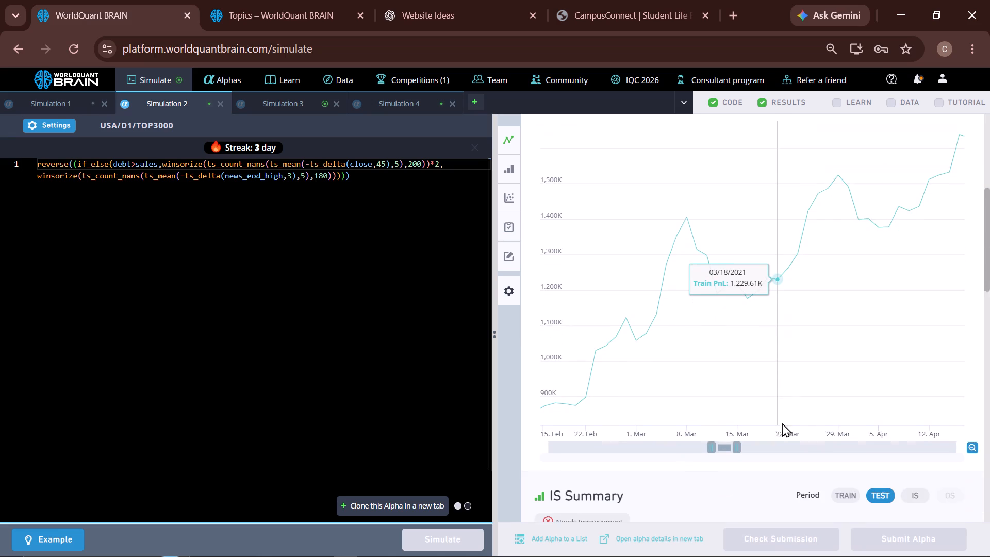
scroll(782, 423, down, 3)
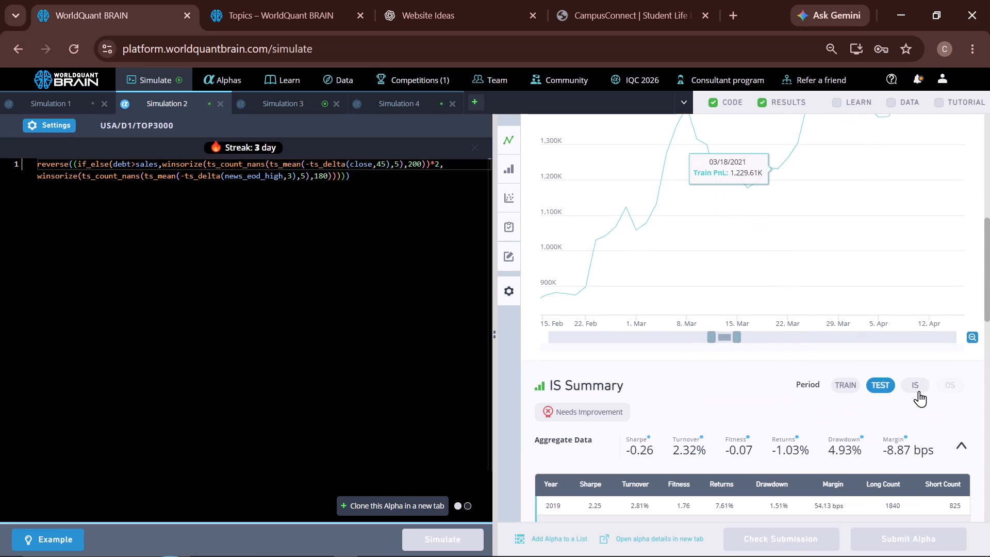
click(919, 391)
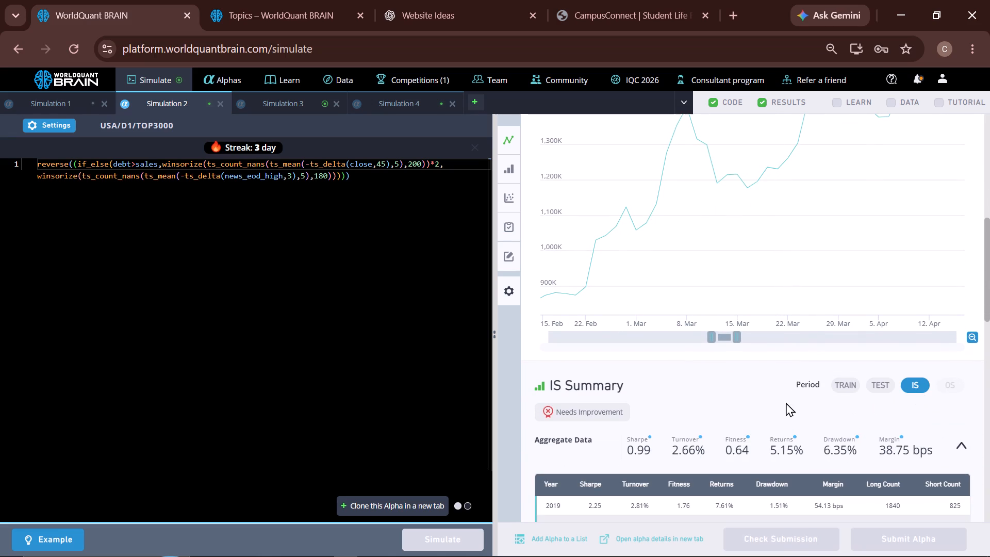
scroll(845, 421, up, 2)
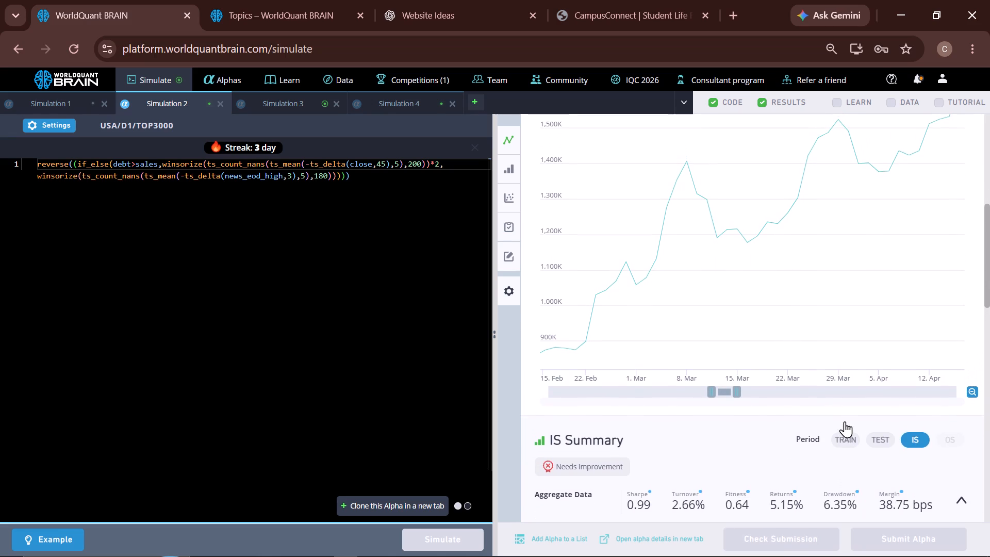
scroll(845, 421, up, 2)
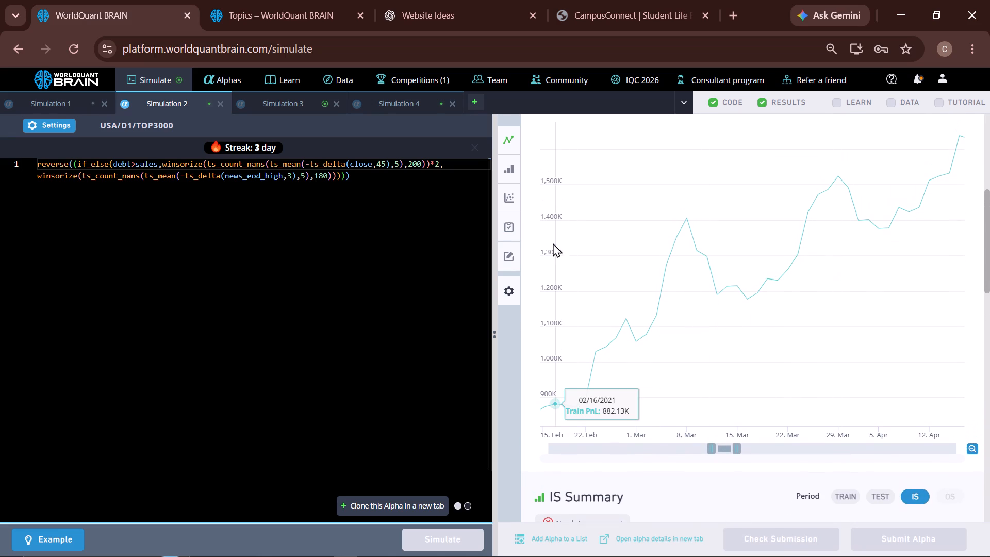
scroll(700, 354, down, 4)
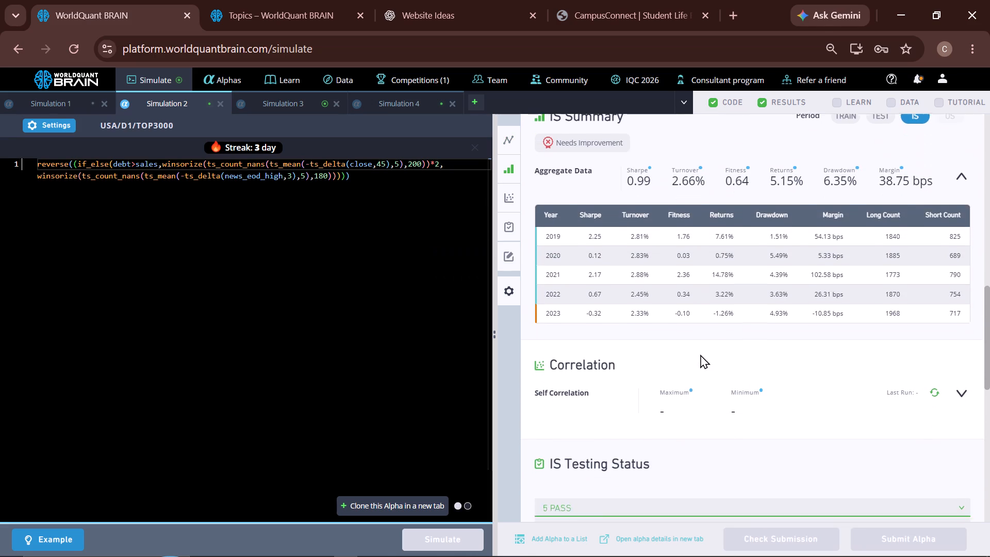
scroll(700, 354, down, 1)
Widen the PnL chart's date range to the full simulated period and review the chart, yearly summary and IS testing status.
scroll(700, 354, up, 4)
drag(709, 315, 643, 319)
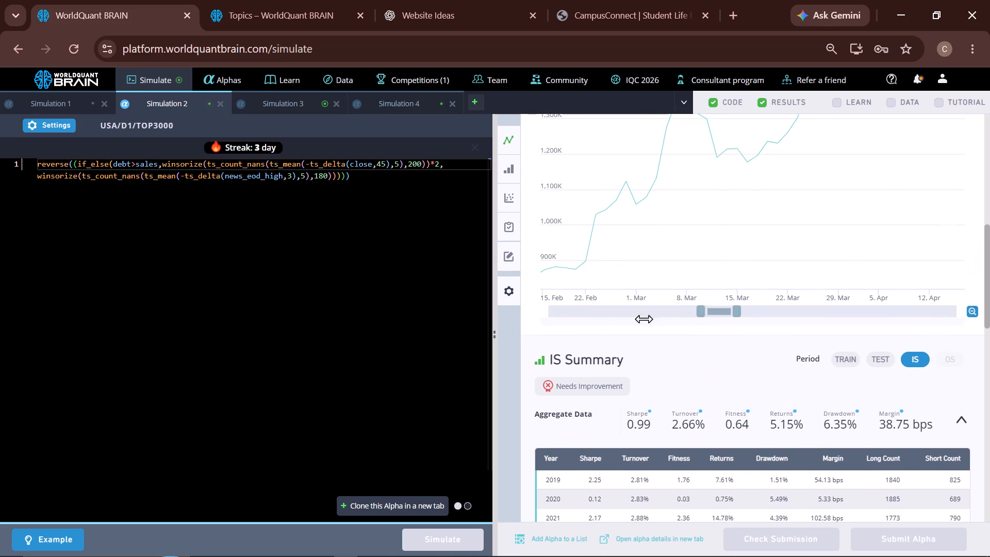
drag(643, 319, 532, 340)
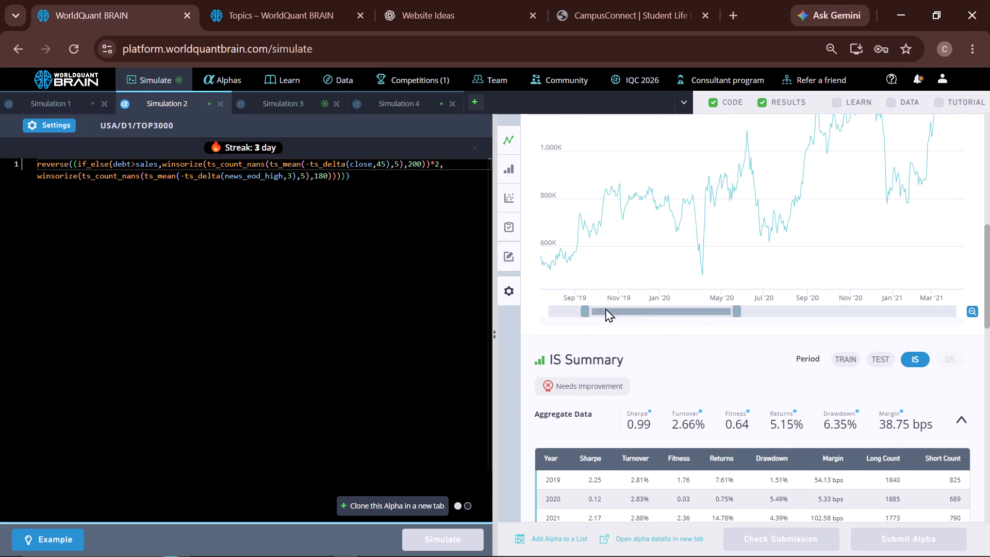
drag(587, 310, 532, 319)
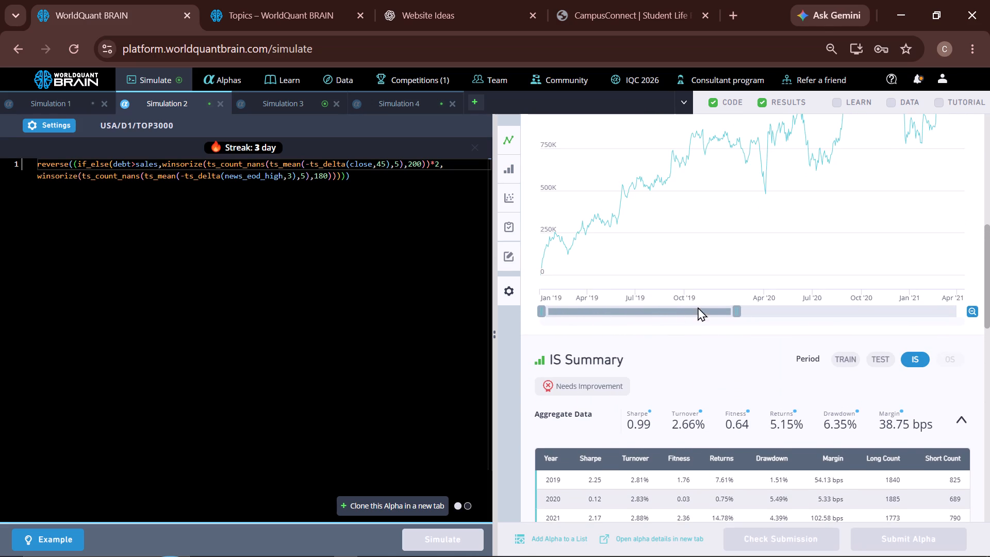
drag(736, 315, 872, 309)
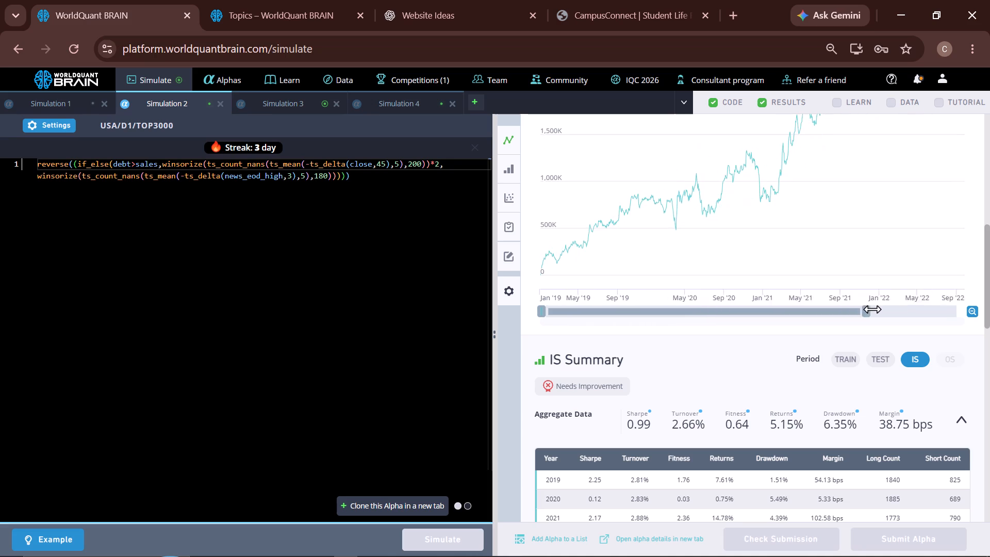
drag(872, 309, 966, 303)
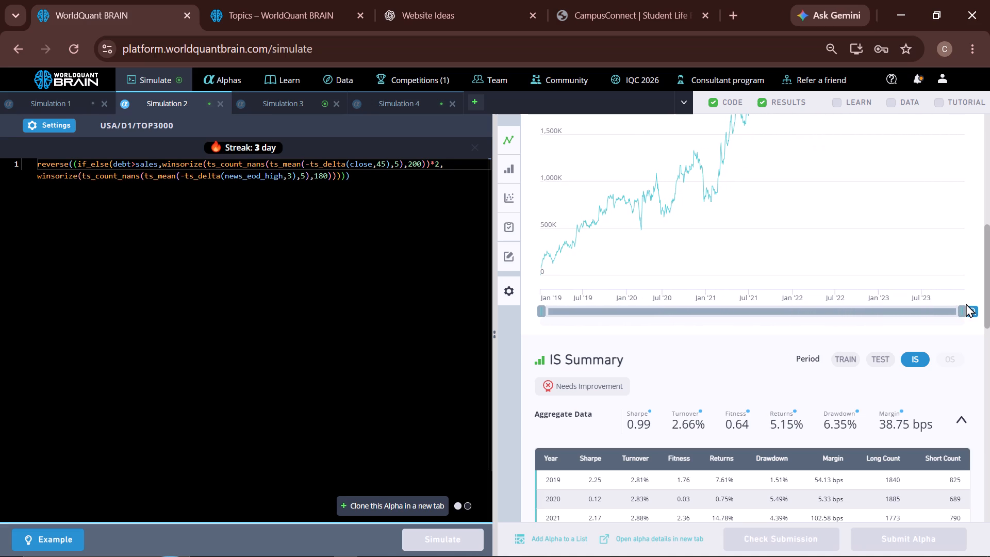
scroll(839, 268, up, 5)
scroll(839, 268, down, 5)
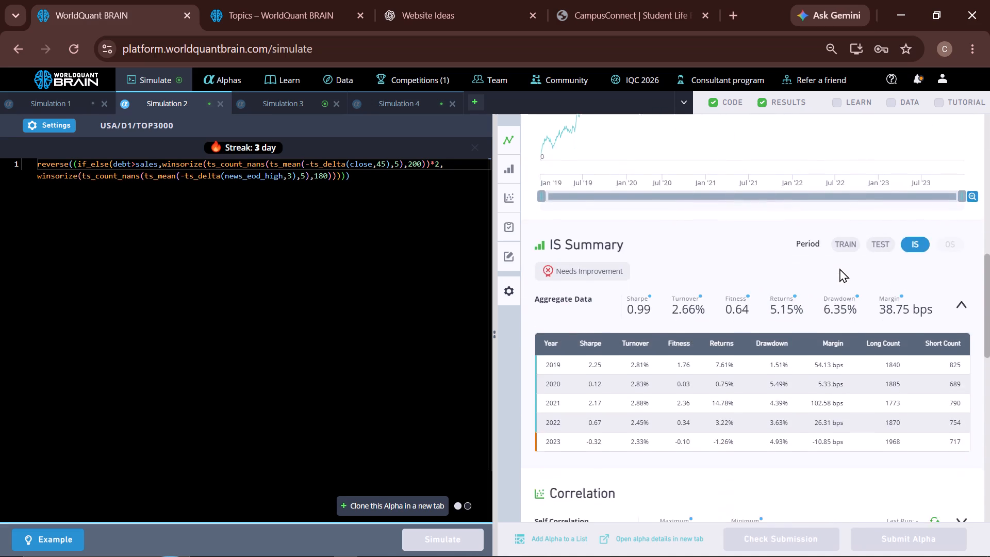
scroll(839, 268, down, 3)
scroll(790, 412, up, 1)
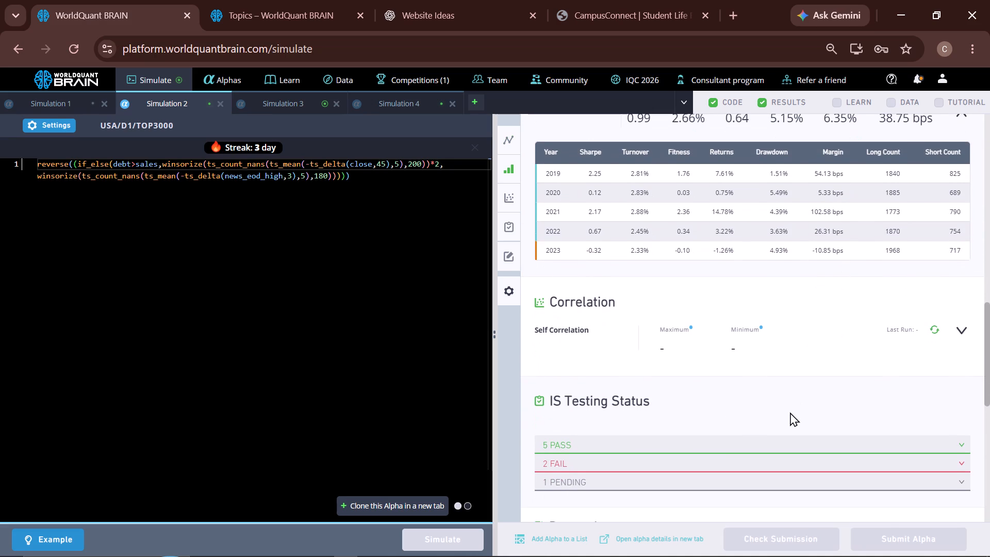
scroll(790, 412, up, 1)
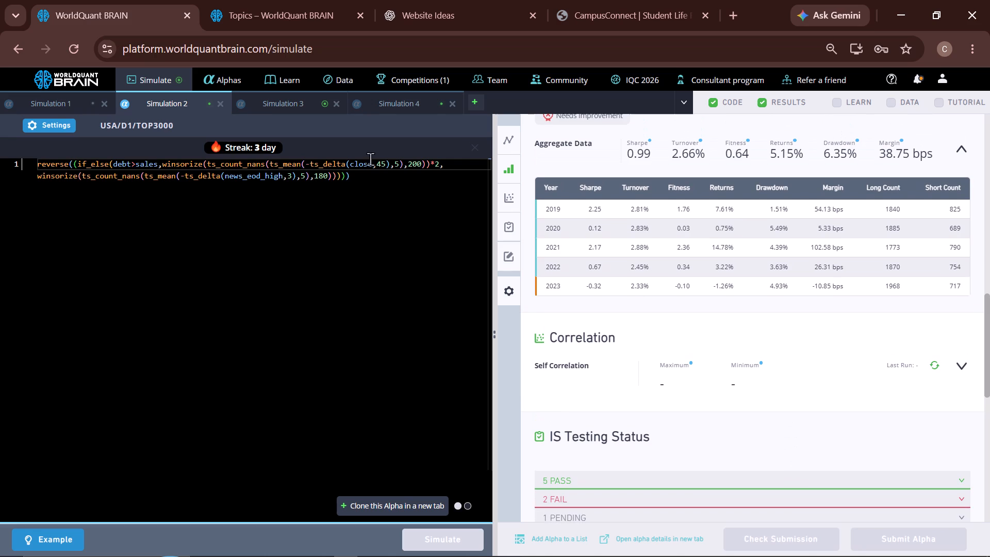
Set the ts_delta lookback on close to 60 in Simulation 2's expression.
double_click(384, 165)
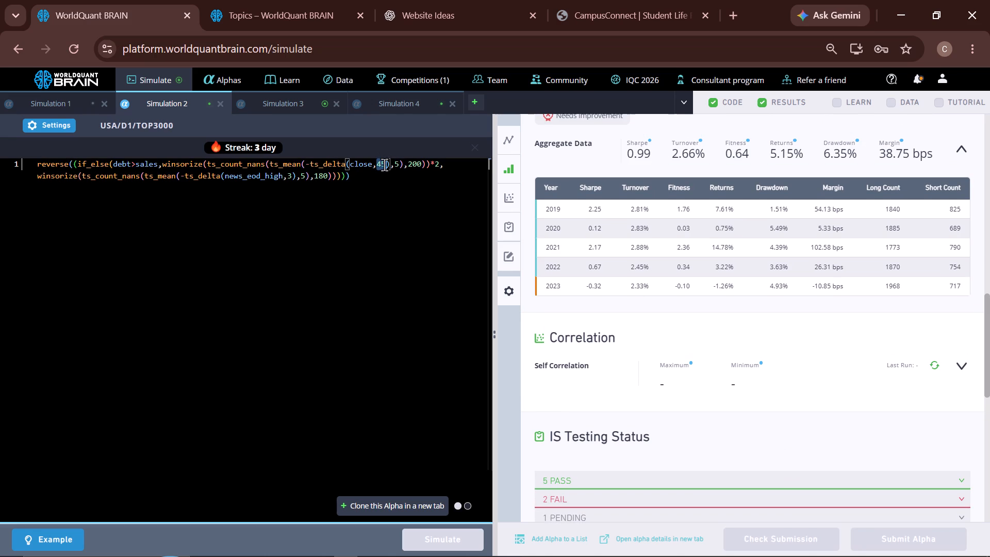
text(60)
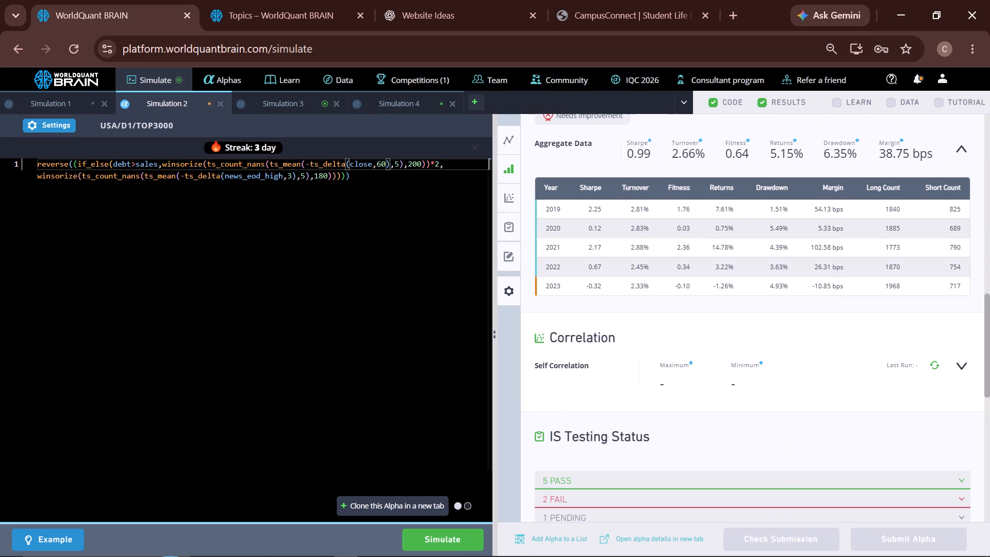
Inspect the failed IS tests of Simulation 2's current results and run its self-correlation check.
scroll(657, 365, down, 1)
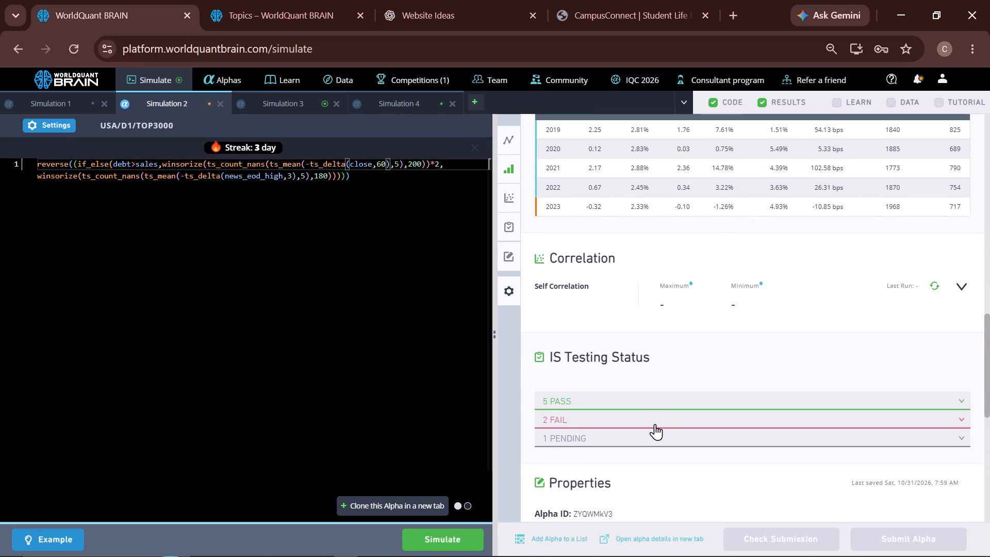
click(663, 417)
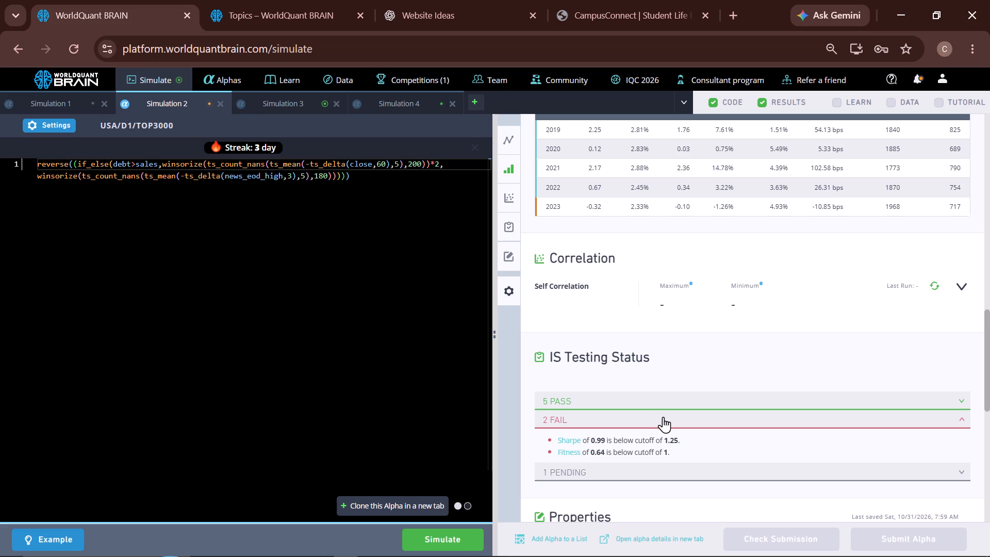
click(663, 417)
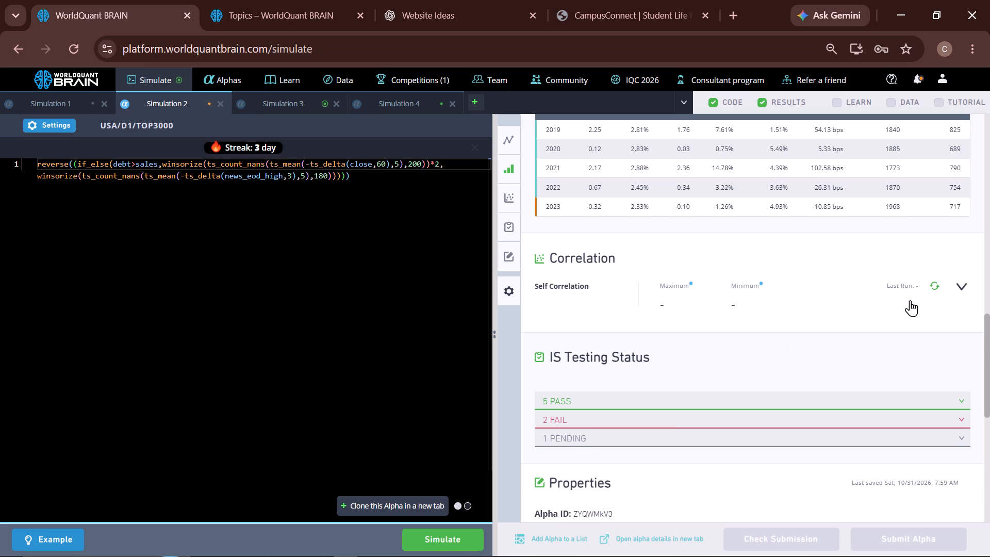
click(936, 284)
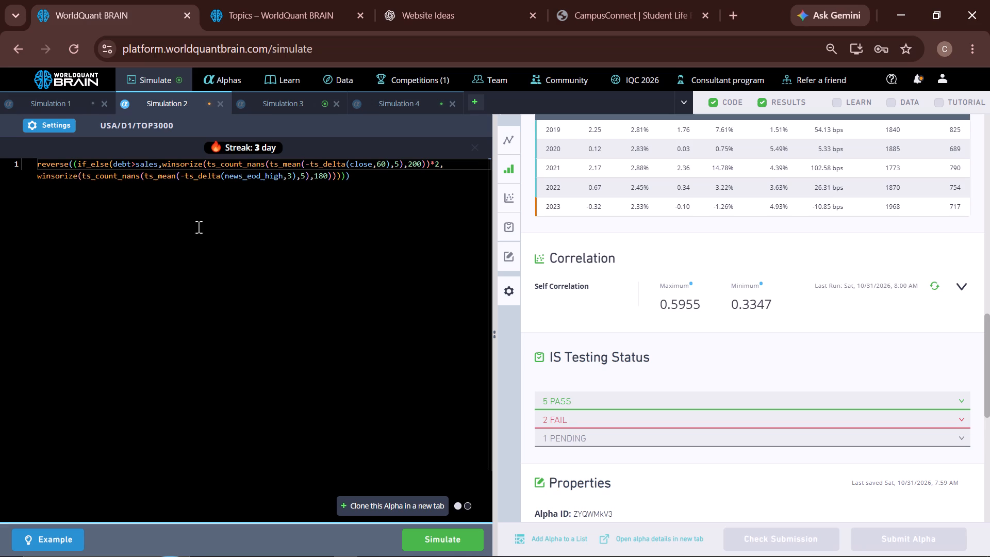
Set Simulation 2's decay to 3, apply the settings and run the simulation.
click(70, 124)
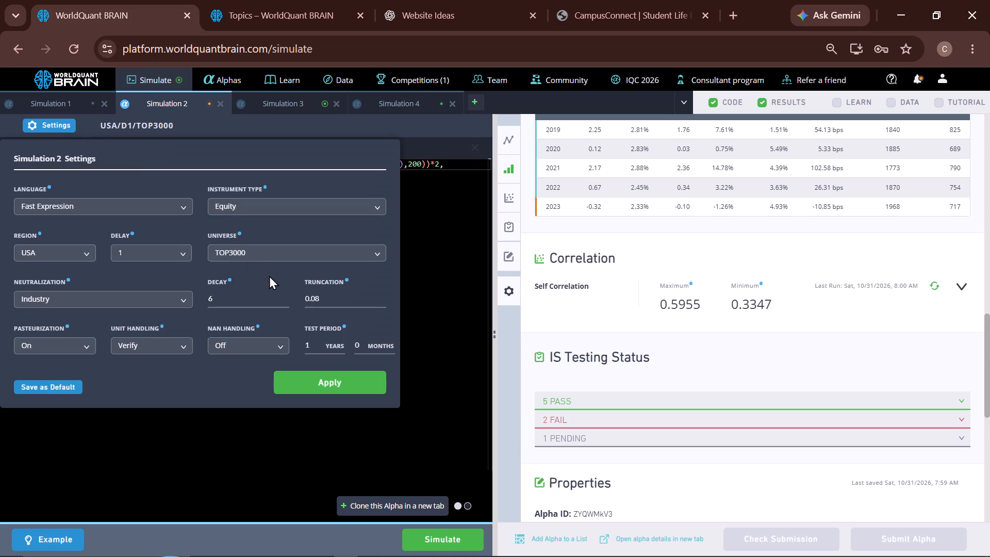
triple_click(286, 302)
click(333, 383)
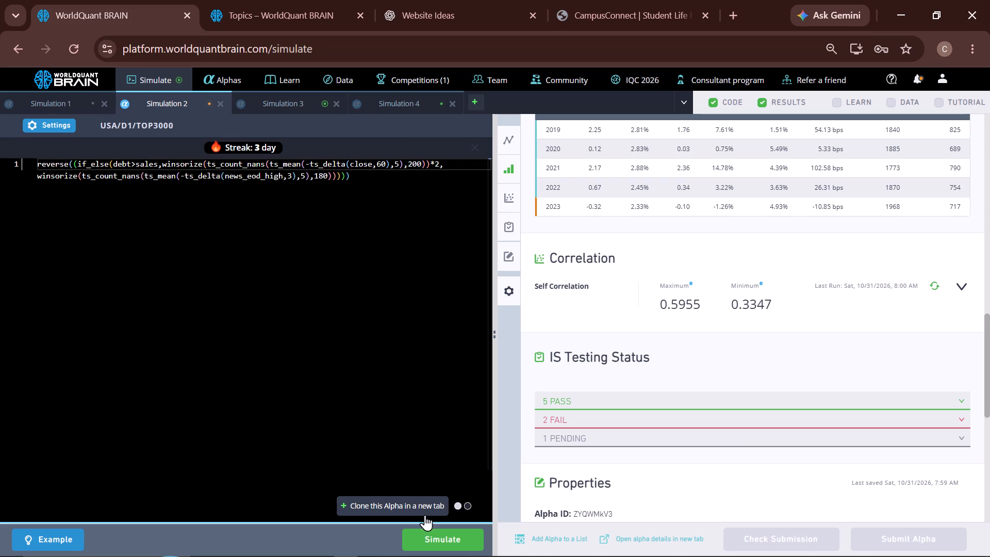
click(437, 537)
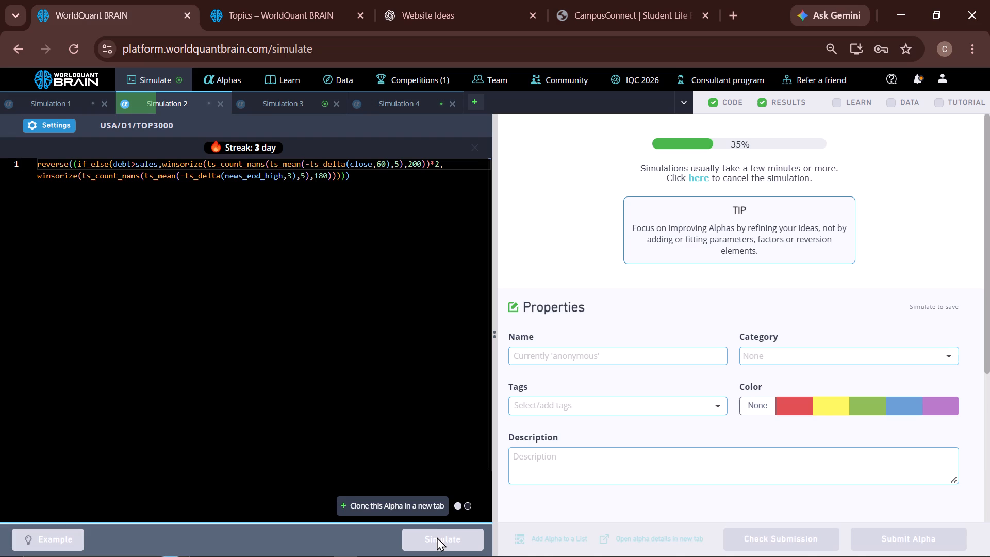
Review Simulation 3's results, reveal its test period, inspect the failed IS tests and run its self-correlation check.
click(292, 99)
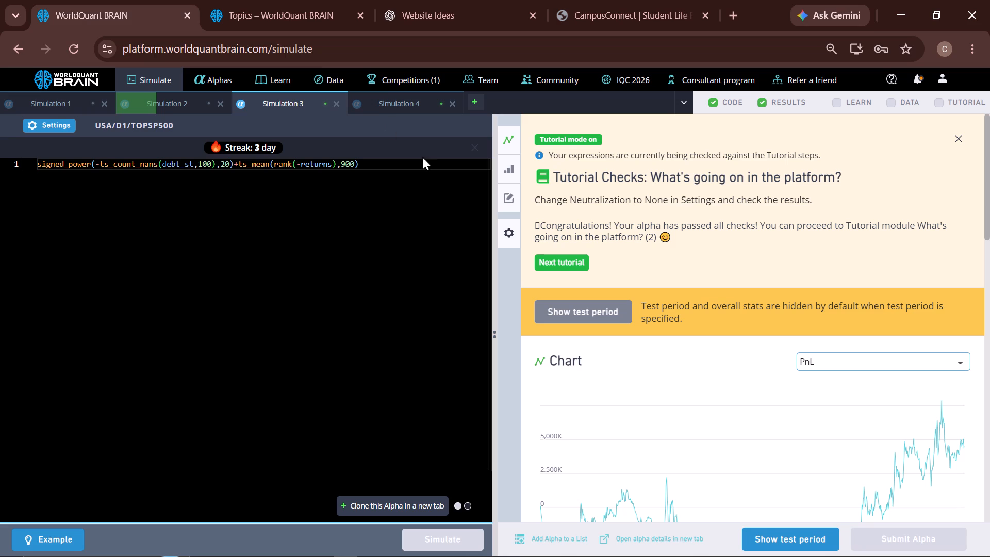
scroll(692, 346, down, 4)
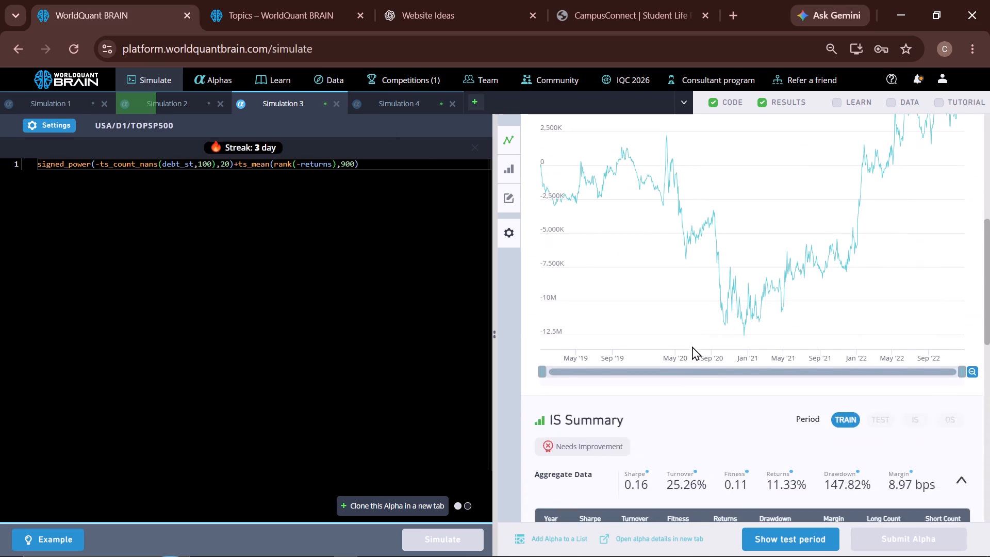
scroll(692, 346, down, 3)
scroll(727, 427, down, 3)
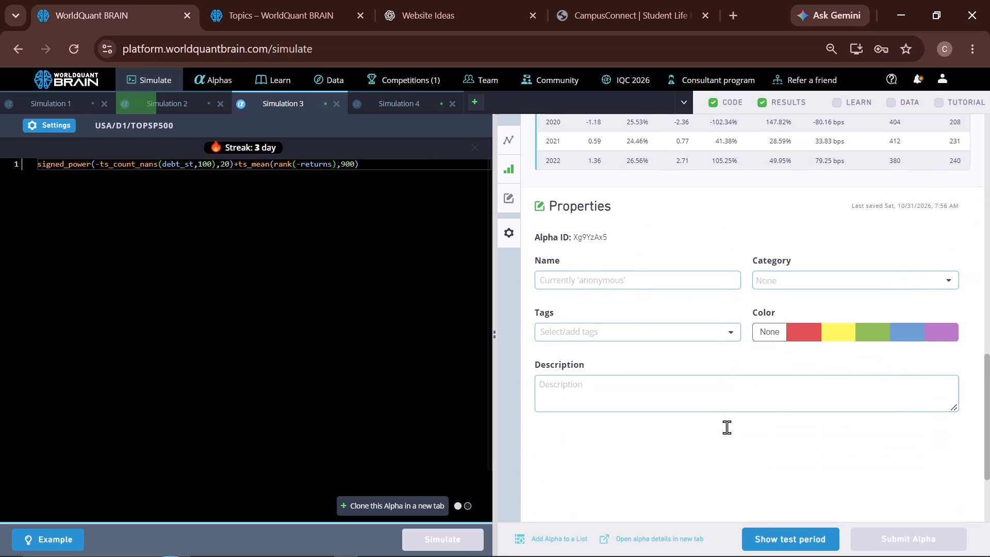
scroll(727, 427, down, 2)
click(778, 540)
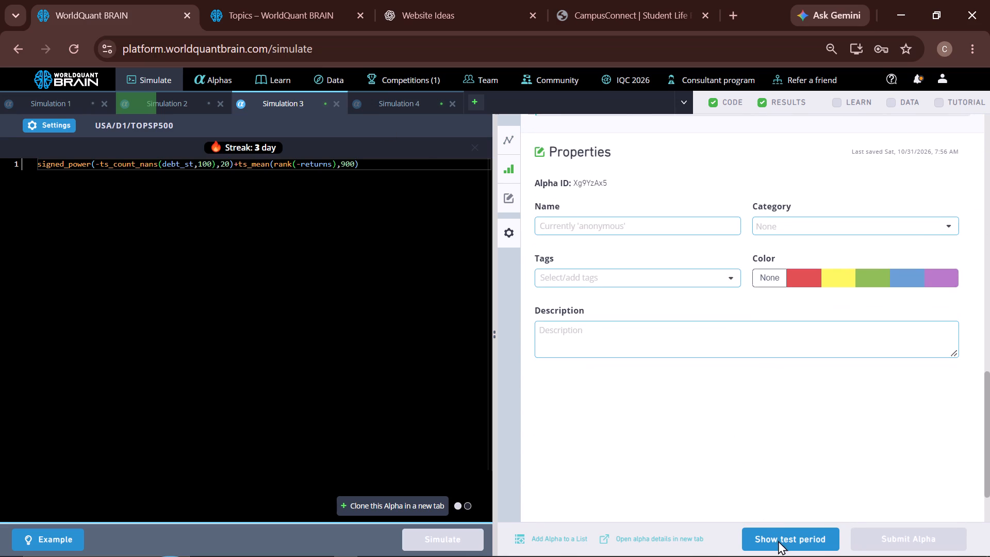
click(801, 340)
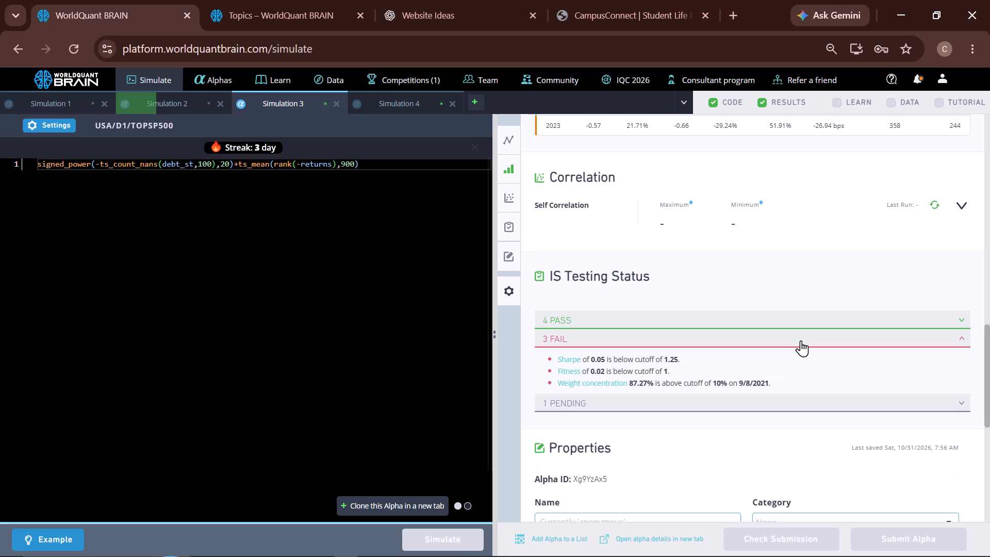
click(933, 206)
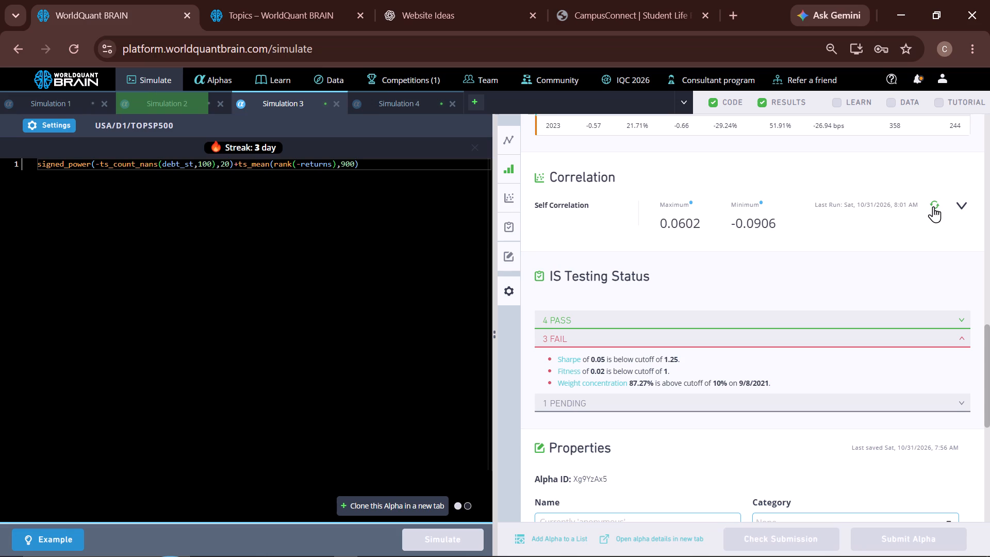
scroll(933, 206, up, 1)
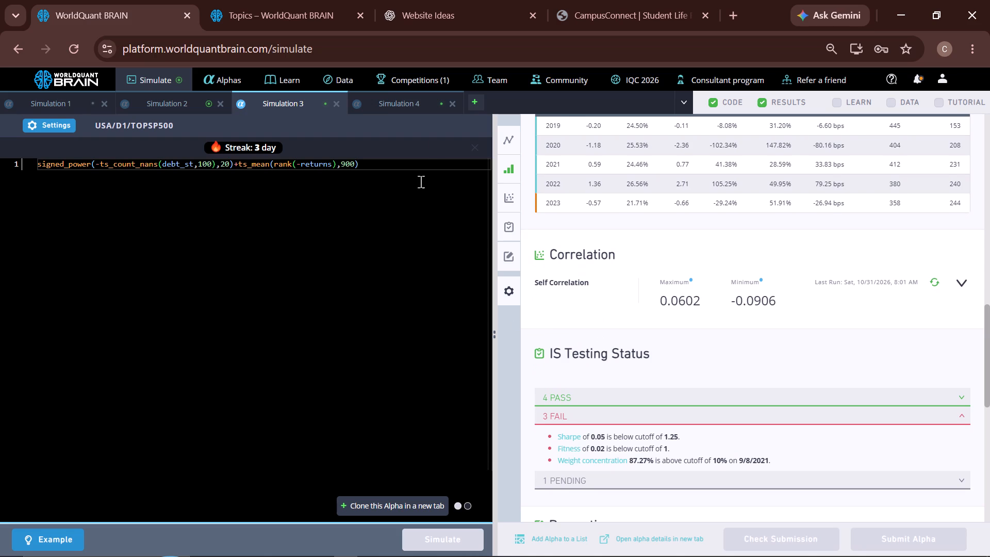
Review Simulation 2's results, reveal its test period, view the IS period summary and inspect the failed IS tests.
click(177, 102)
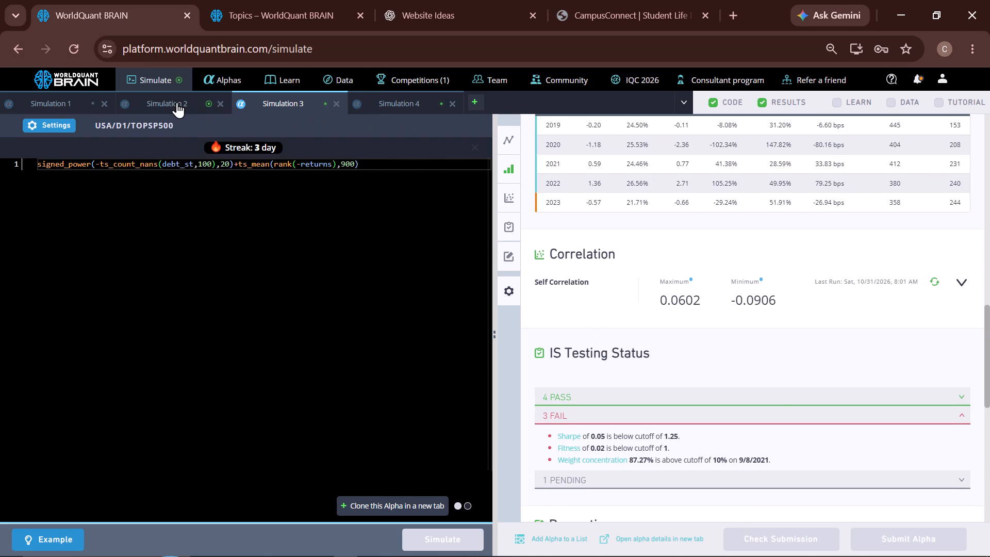
scroll(760, 307, up, 5)
scroll(760, 307, down, 1)
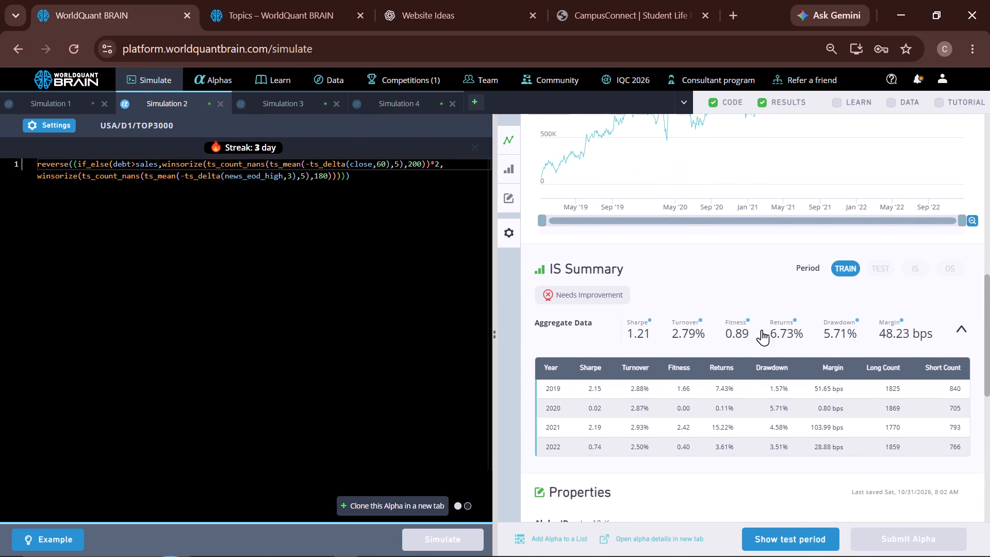
click(787, 534)
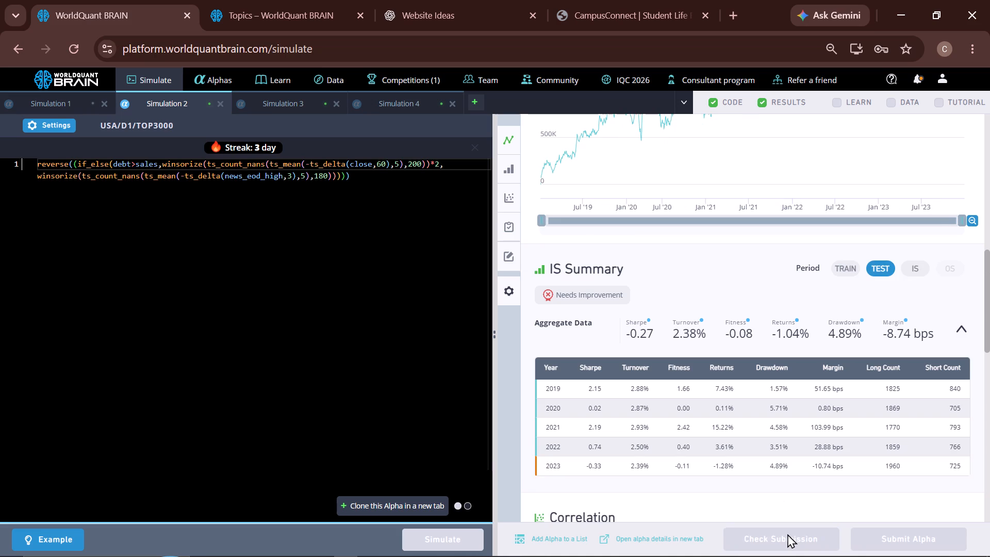
click(918, 270)
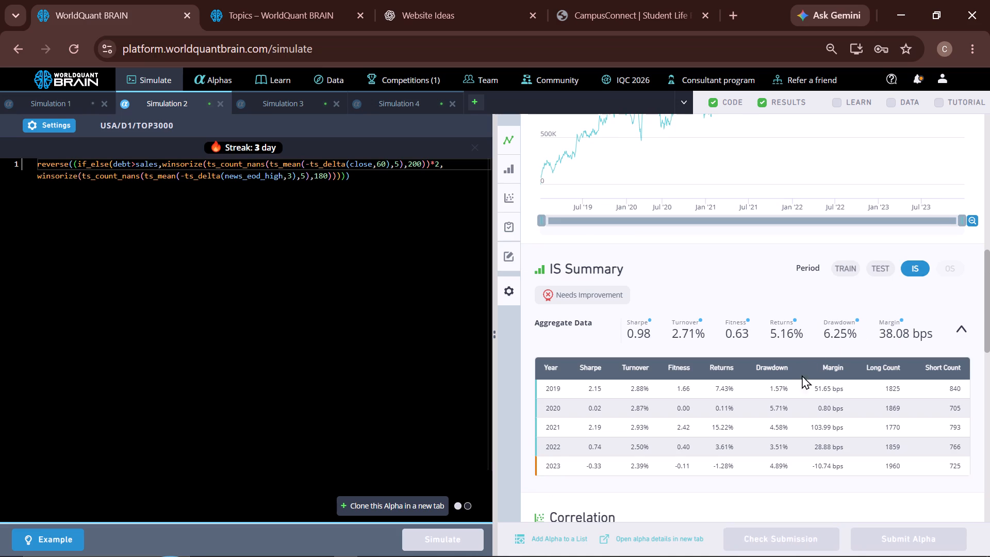
scroll(797, 382, down, 5)
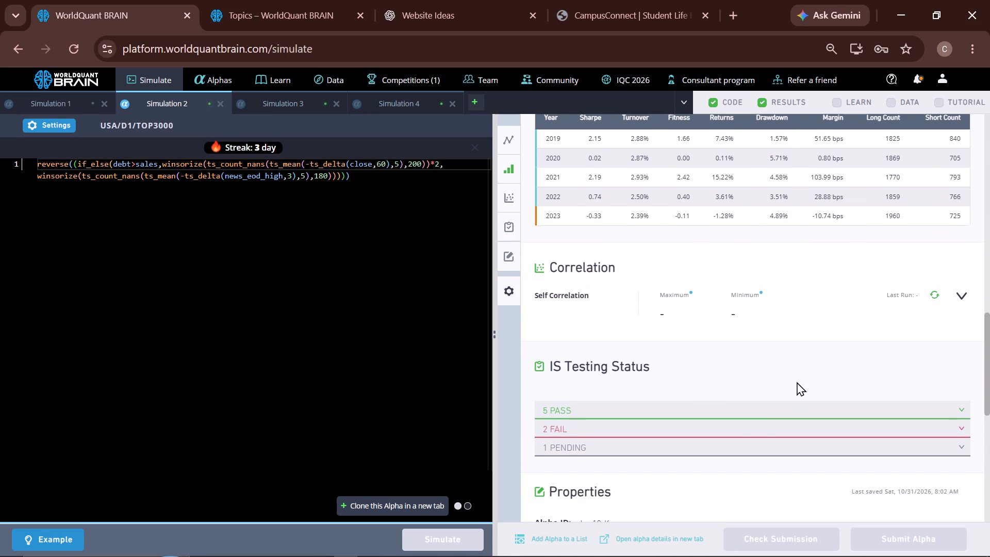
click(743, 427)
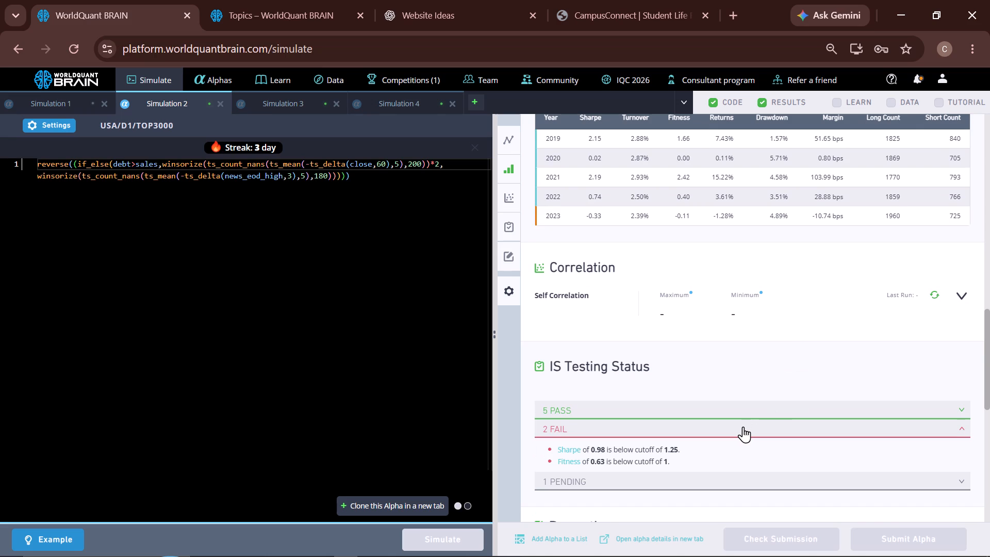
click(743, 427)
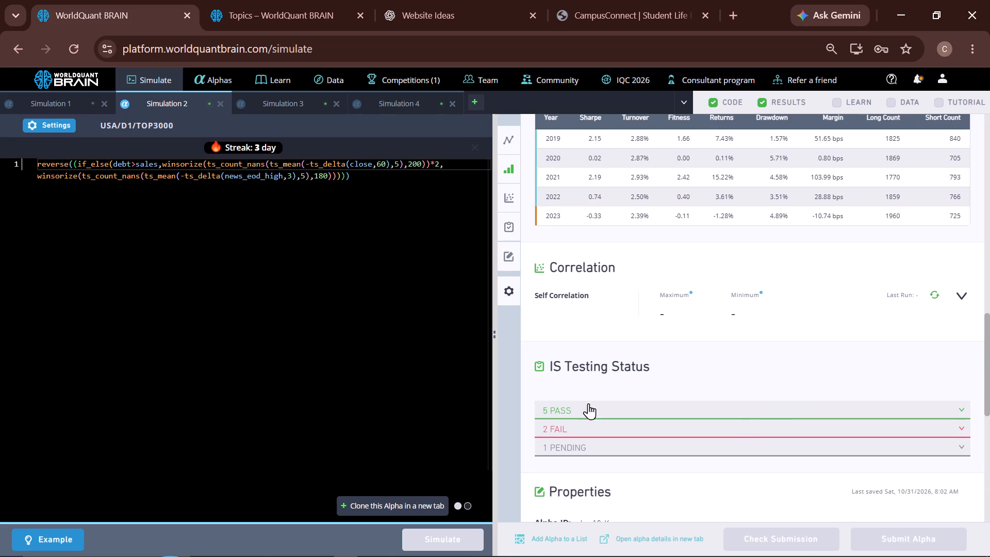
Set Simulation 2's ts_delta lookbacks to 90 on close and 30 on news_eod_high, and run the simulation.
double_click(379, 169)
text(90)
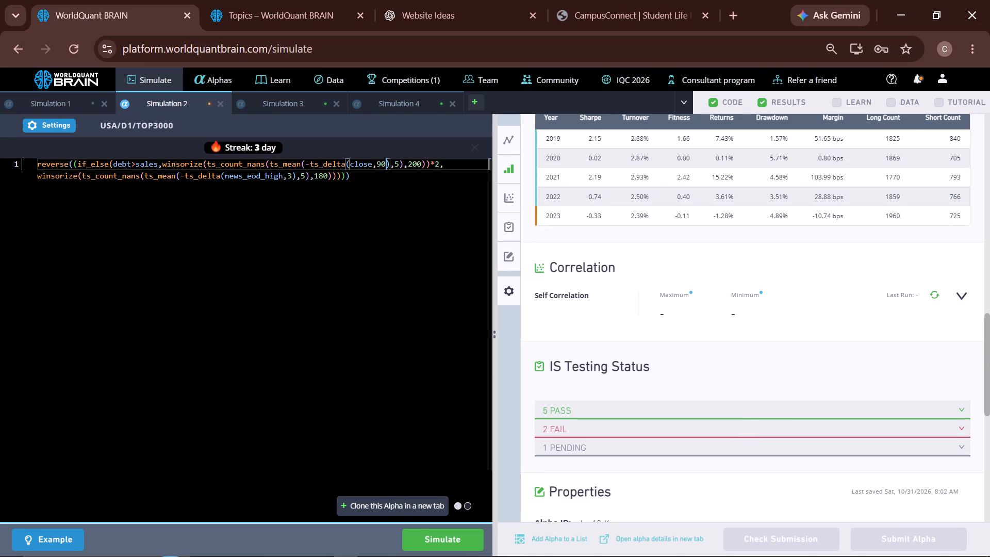
click(291, 177)
key(0)
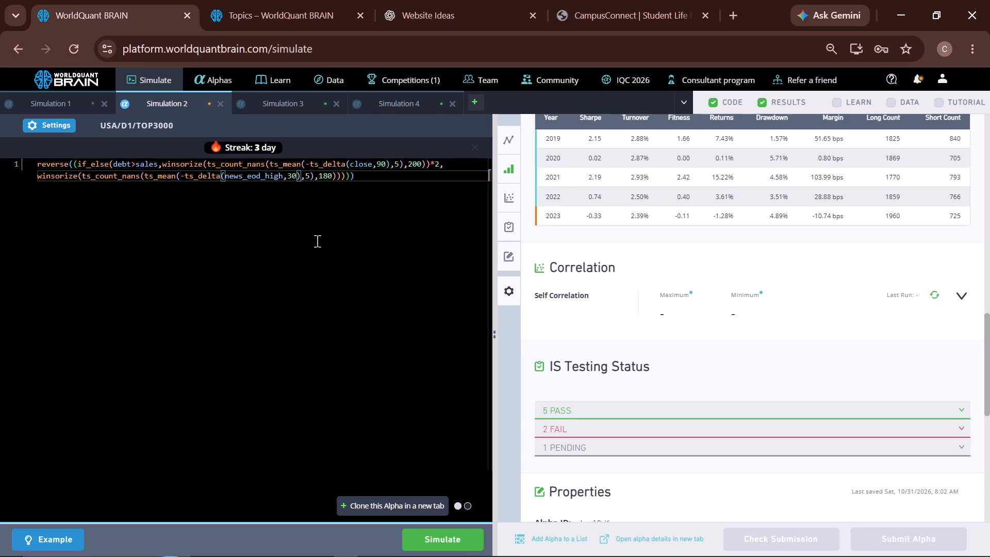
click(438, 532)
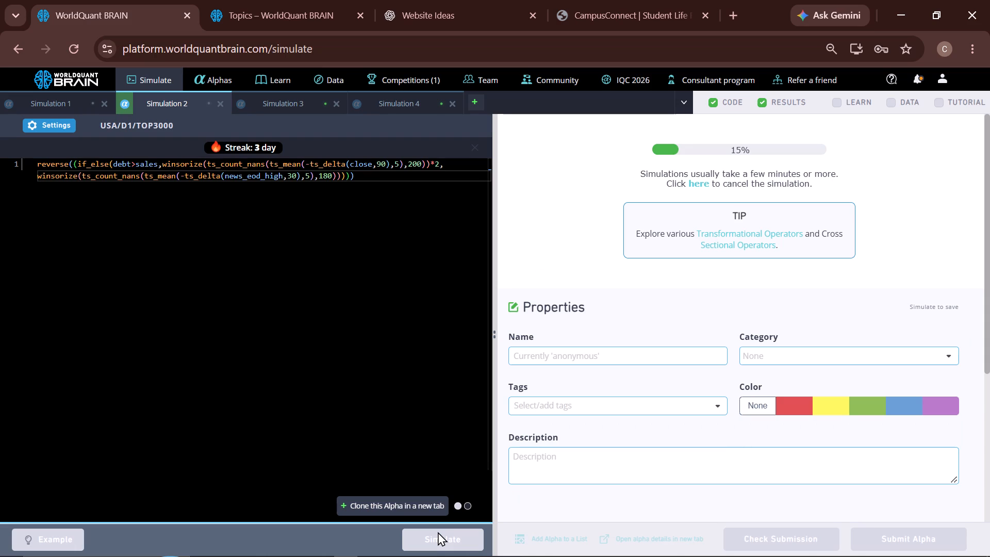
Set the ts_count_nans lookback on debt_st to 456 in Simulation 3's expression and run the simulation.
click(287, 106)
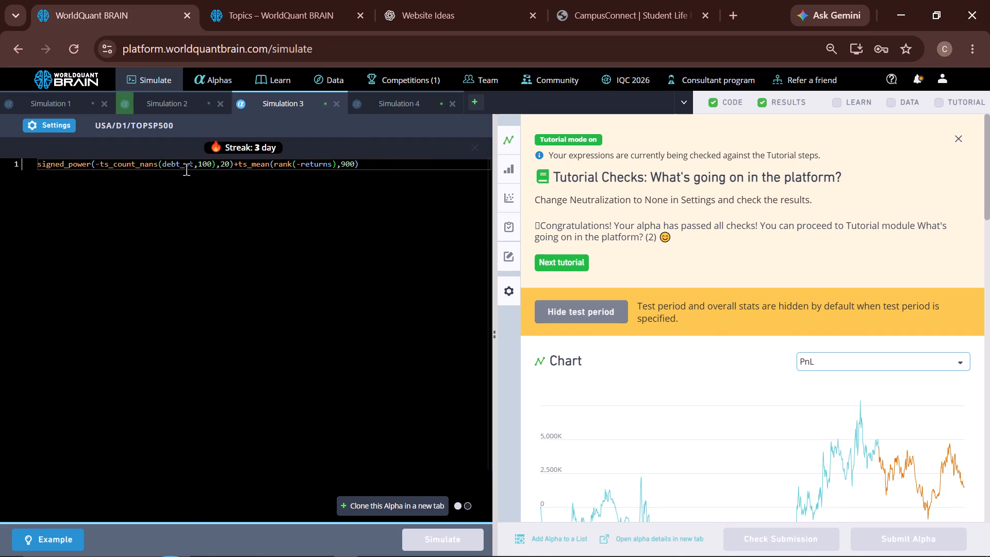
double_click(208, 165)
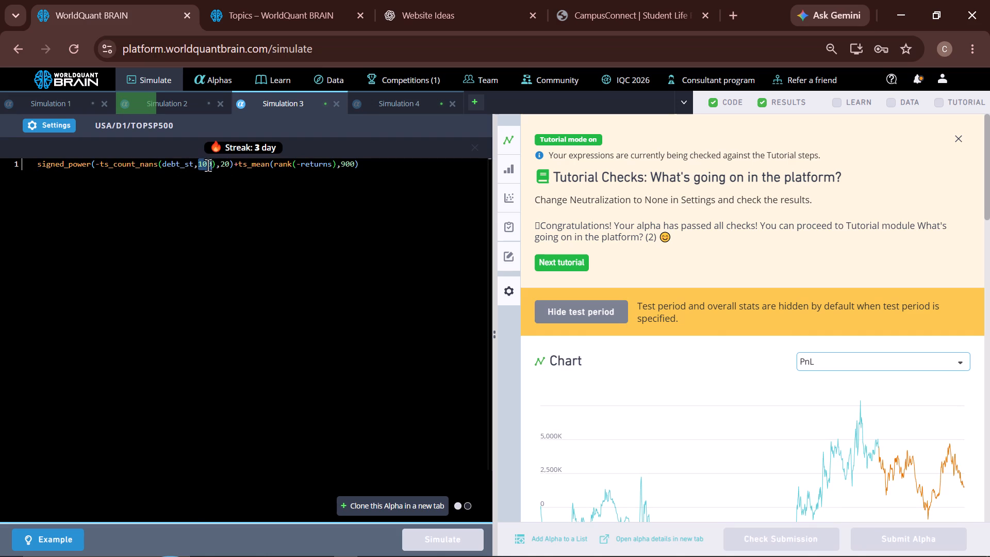
text(456)
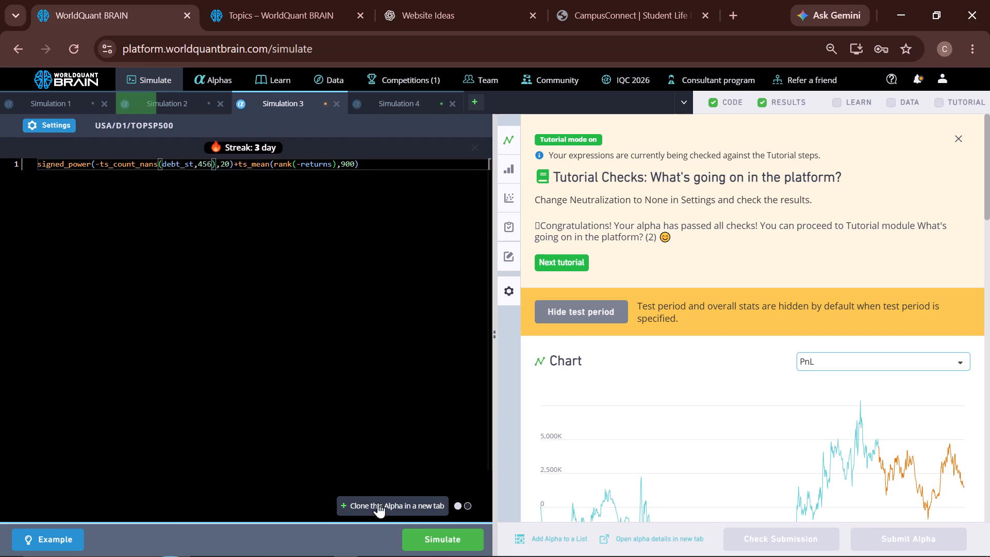
click(431, 536)
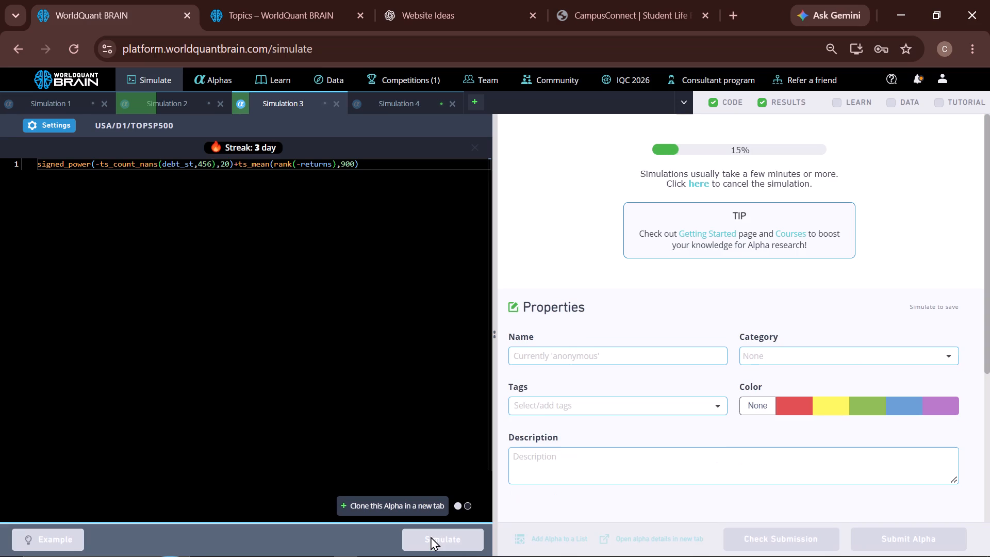
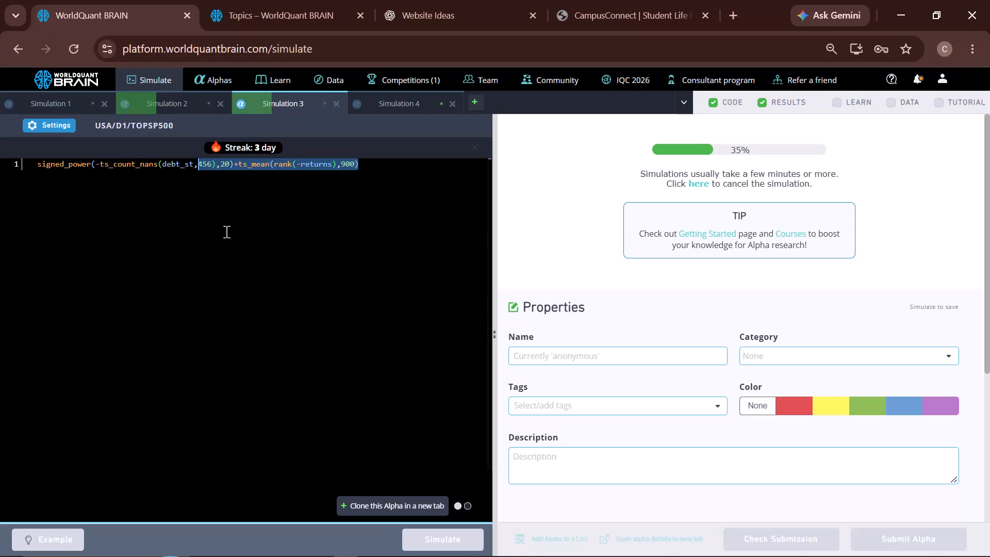
Review Simulation 2's results, reveal its test period and view the IS period summary and IS testing status.
click(211, 272)
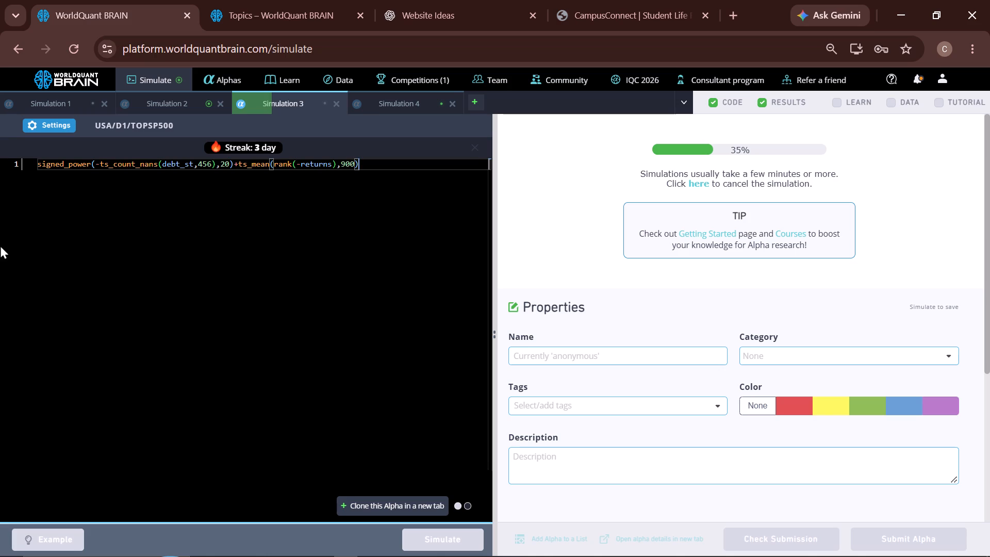
click(164, 104)
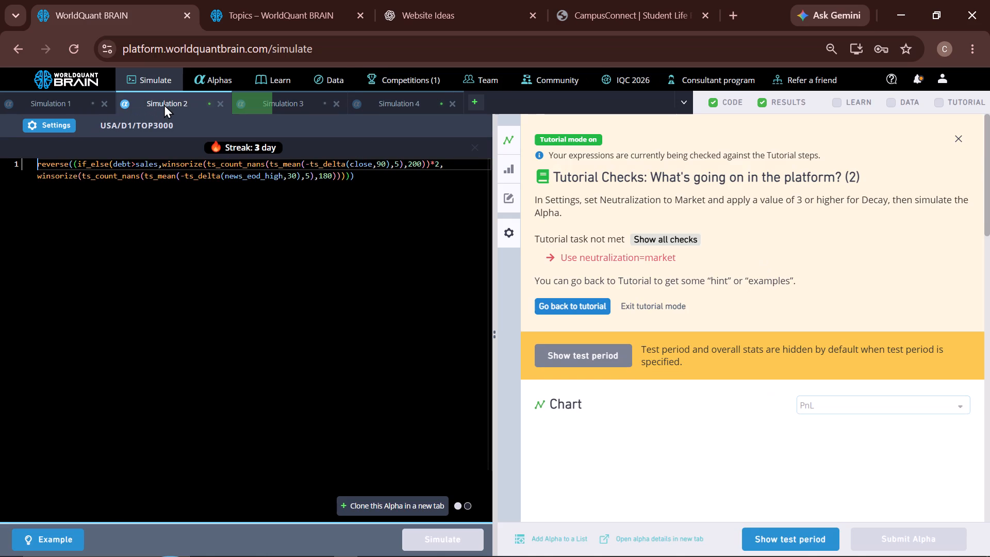
scroll(760, 302, down, 2)
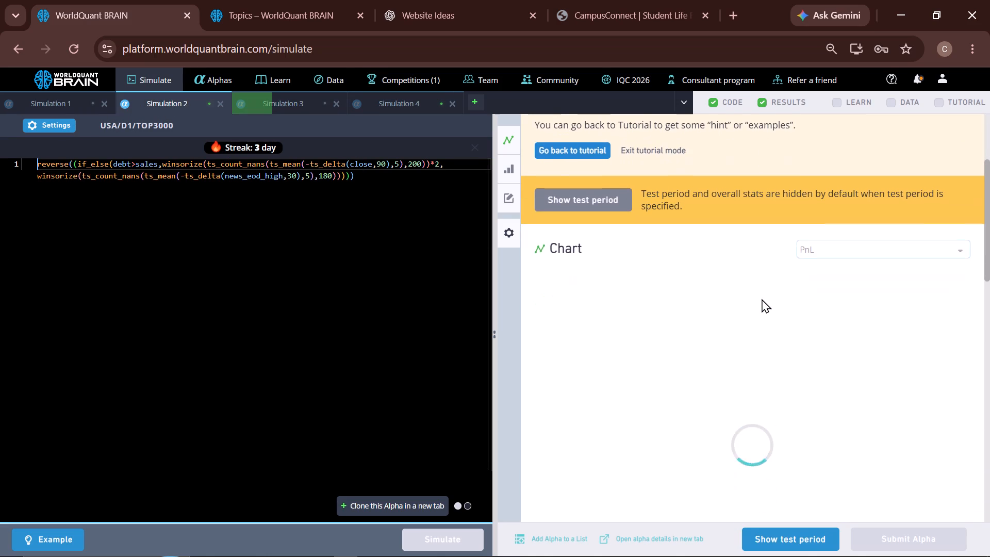
scroll(762, 299, down, 2)
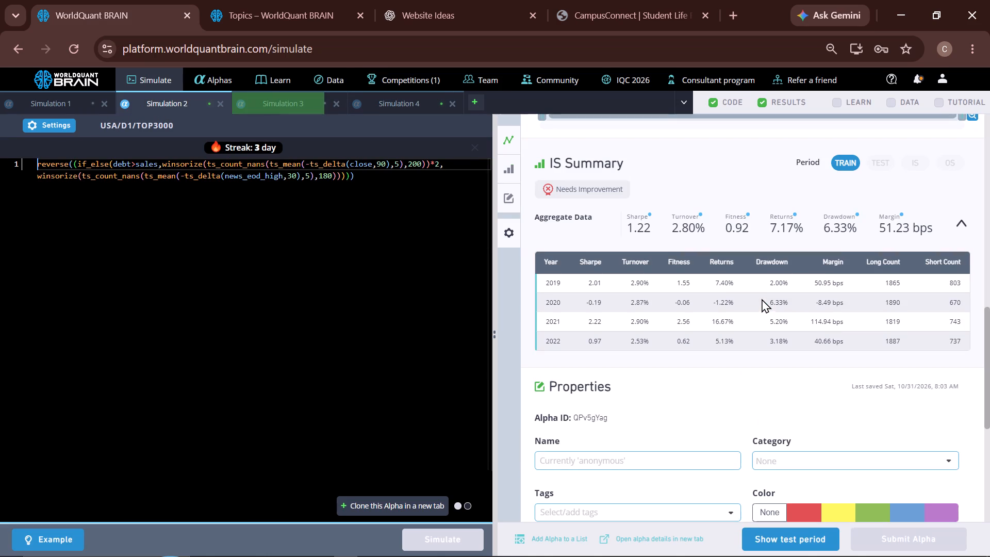
scroll(842, 234, up, 1)
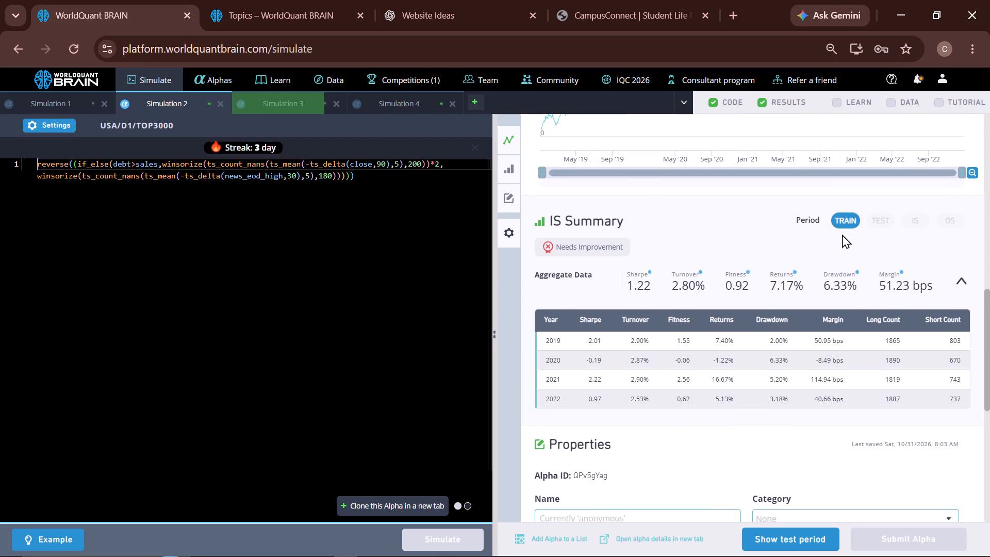
click(786, 541)
scroll(759, 373, up, 3)
scroll(759, 373, down, 1)
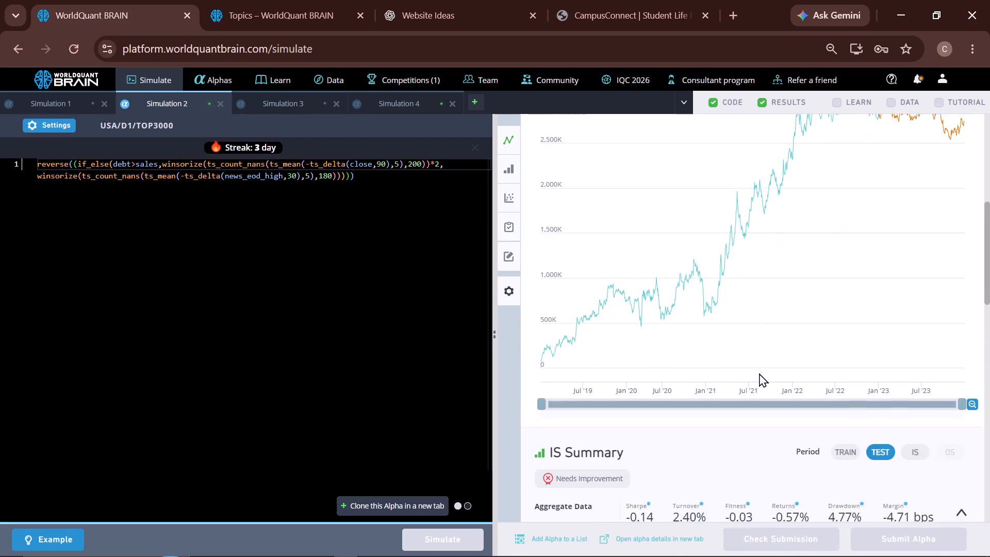
scroll(759, 373, down, 2)
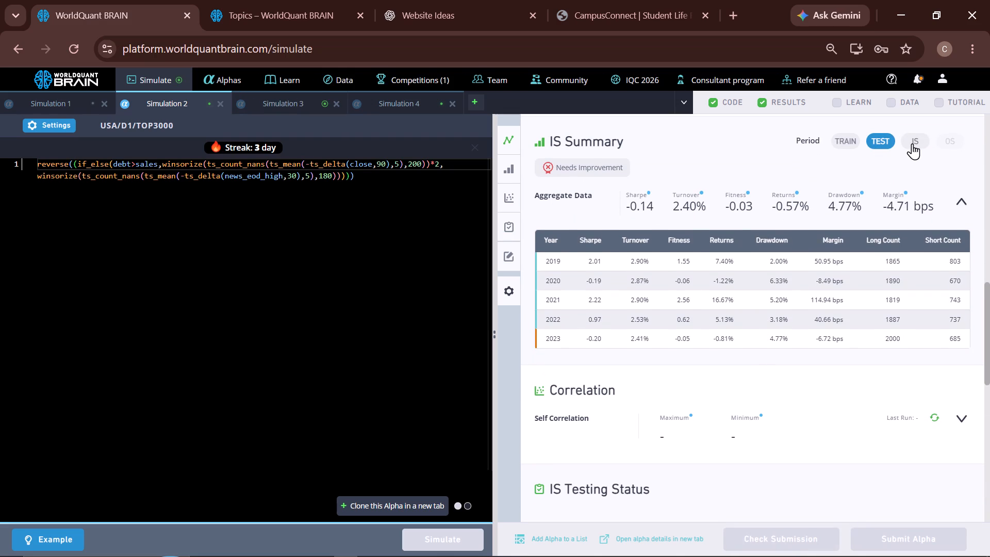
click(912, 143)
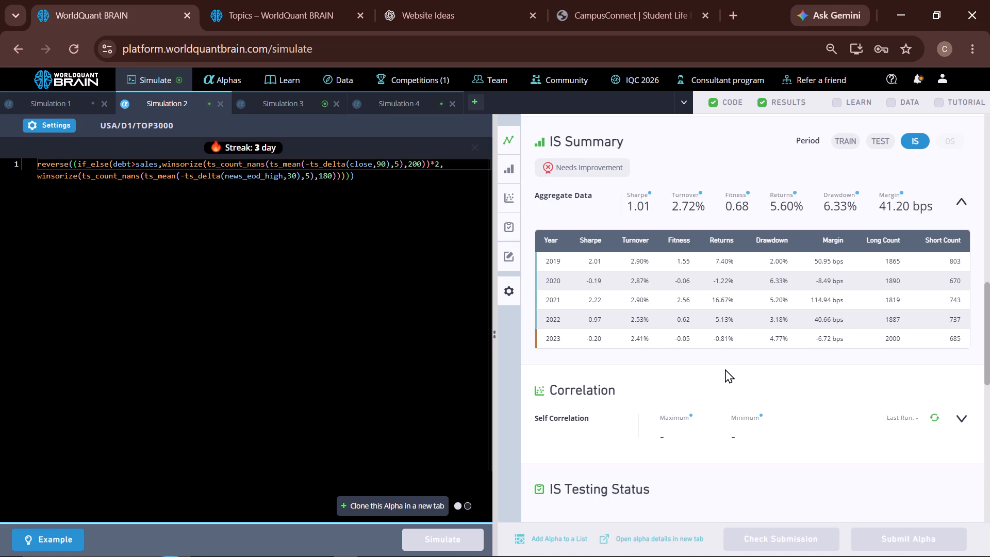
scroll(725, 369, down, 3)
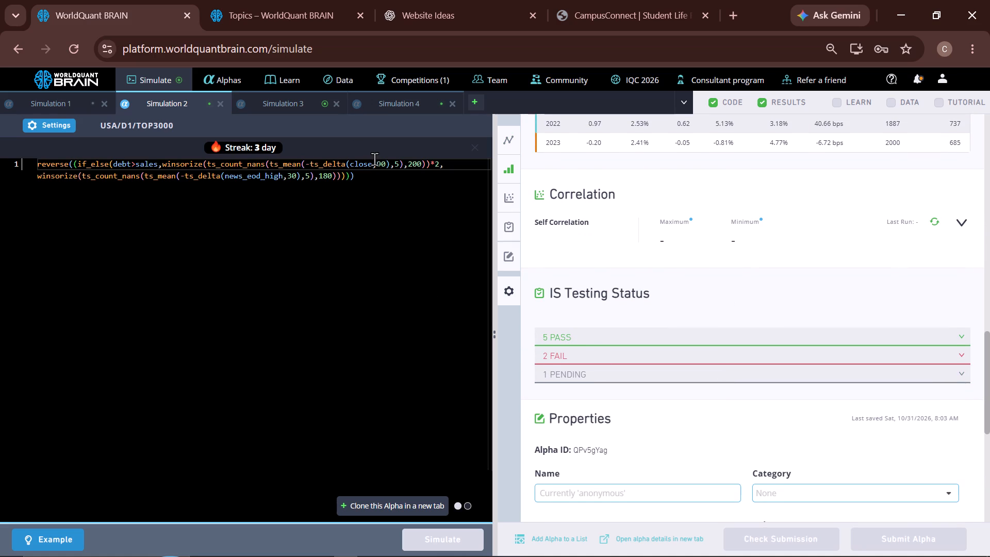
Set the ts_delta lookback on close to 150 in Simulation 2's expression and run the simulation.
double_click(380, 162)
text(15)
key(0)
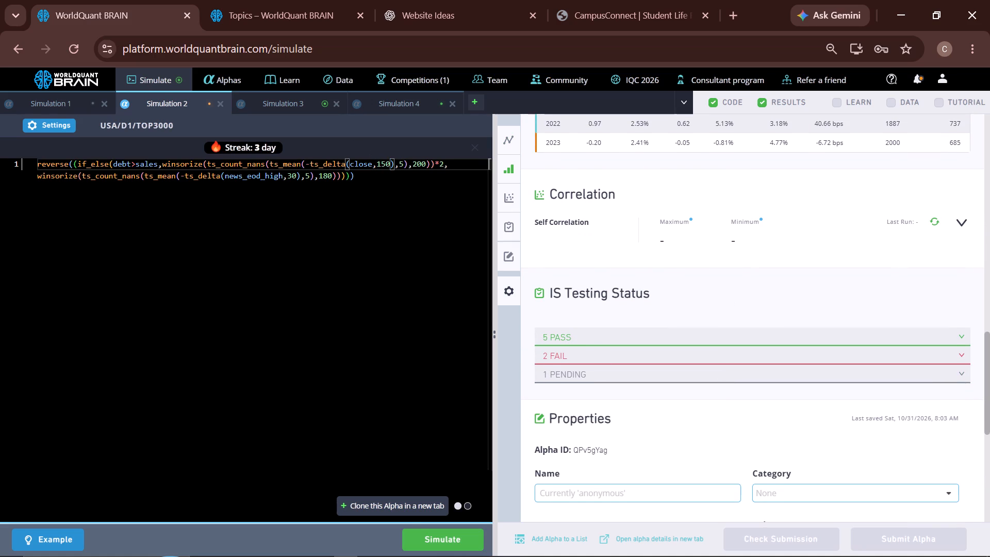
click(436, 544)
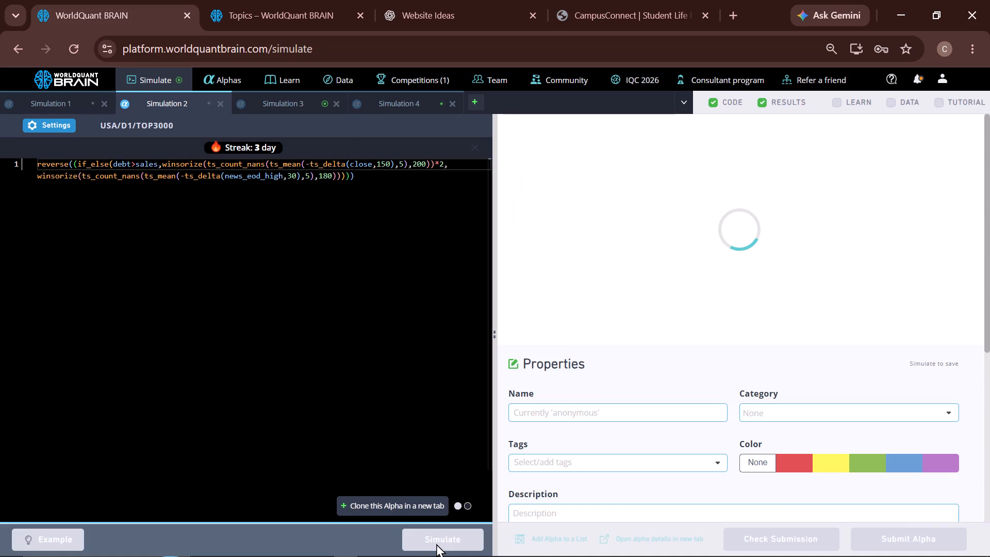
Review Simulation 3's chart and summary, reveal its test period and view the IS period summary.
click(301, 108)
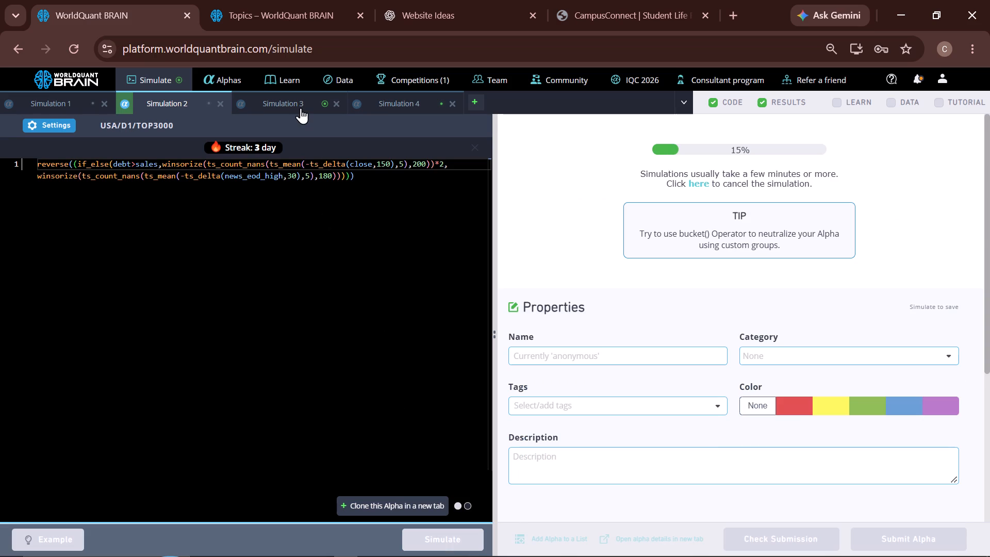
scroll(685, 371, down, 2)
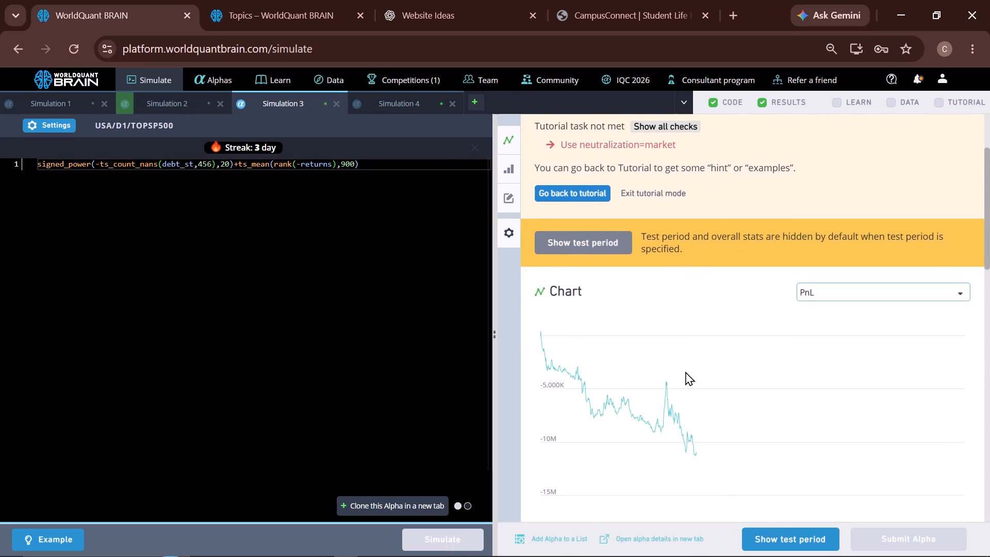
scroll(685, 371, down, 5)
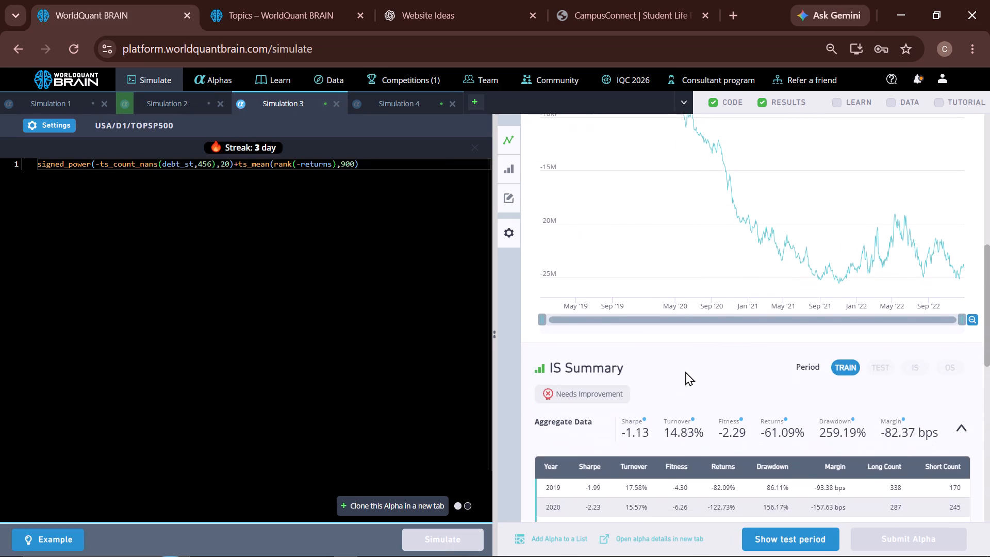
scroll(685, 371, down, 2)
click(779, 539)
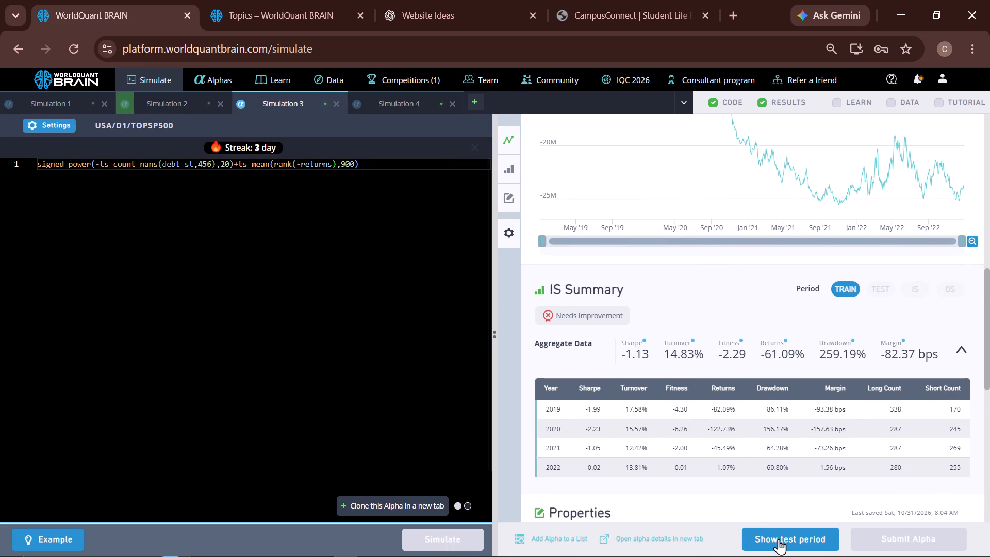
click(917, 290)
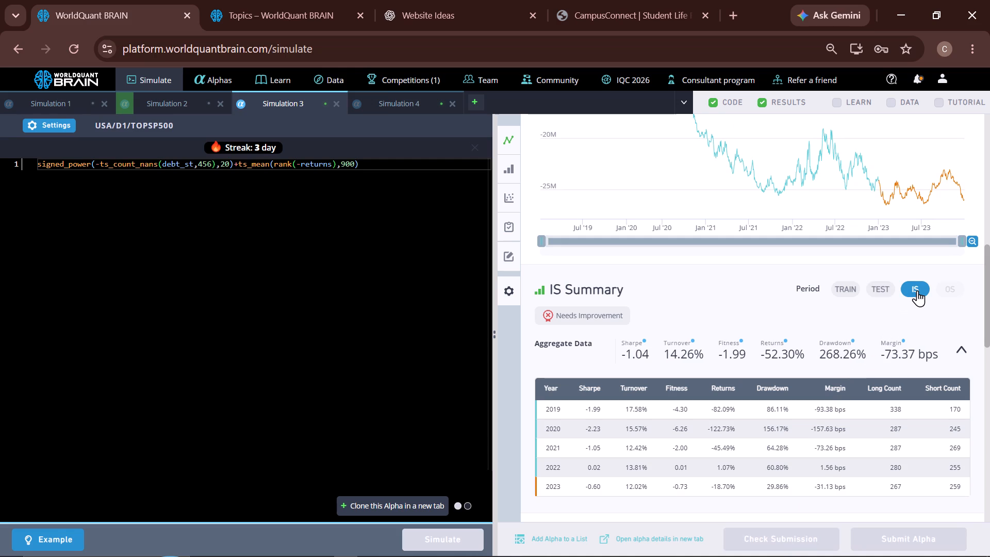
Wrap Simulation 3's entire expression in the reverse() operator and run the simulation.
triple_click(108, 162)
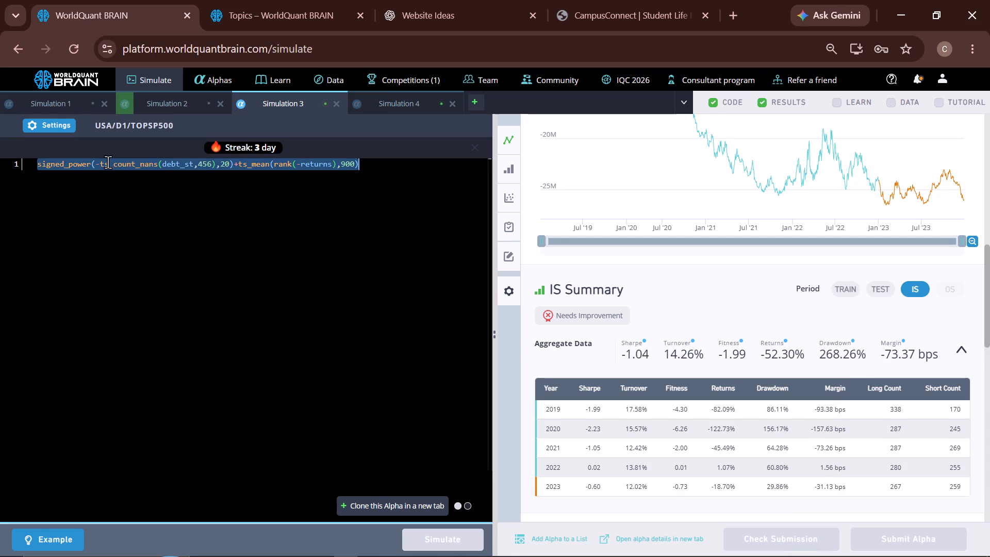
key(shift+parenleft)
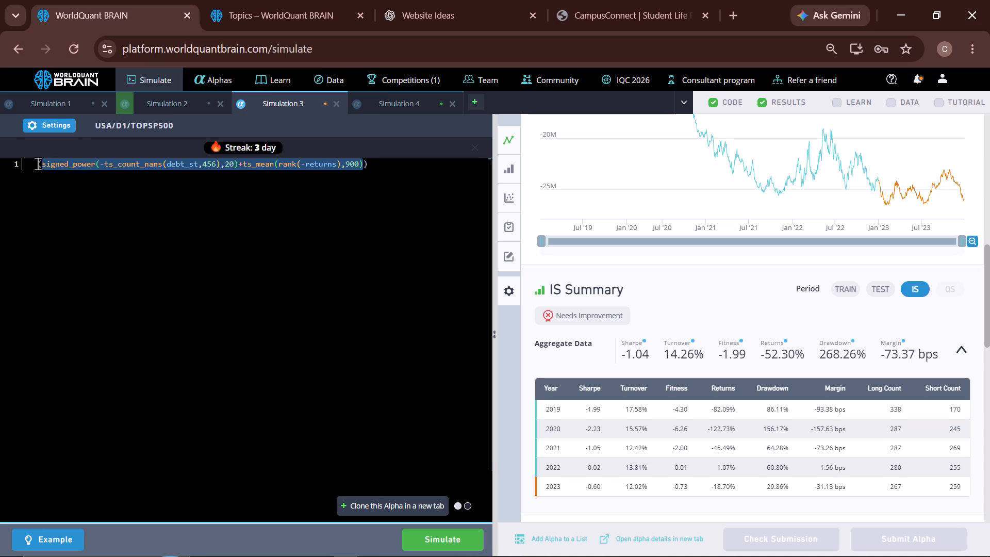
click(38, 163)
click(38, 163)
text(re)
text(ver)
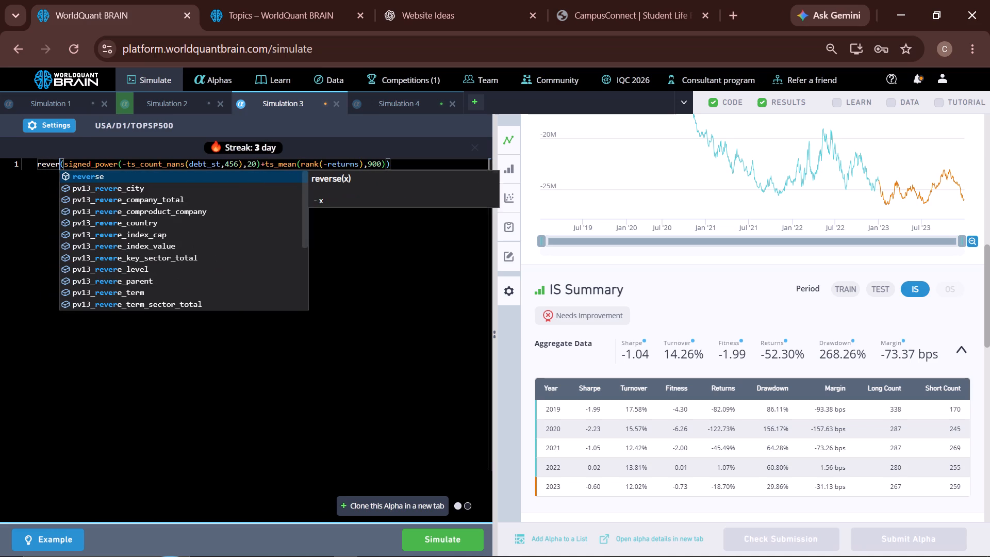
click(85, 171)
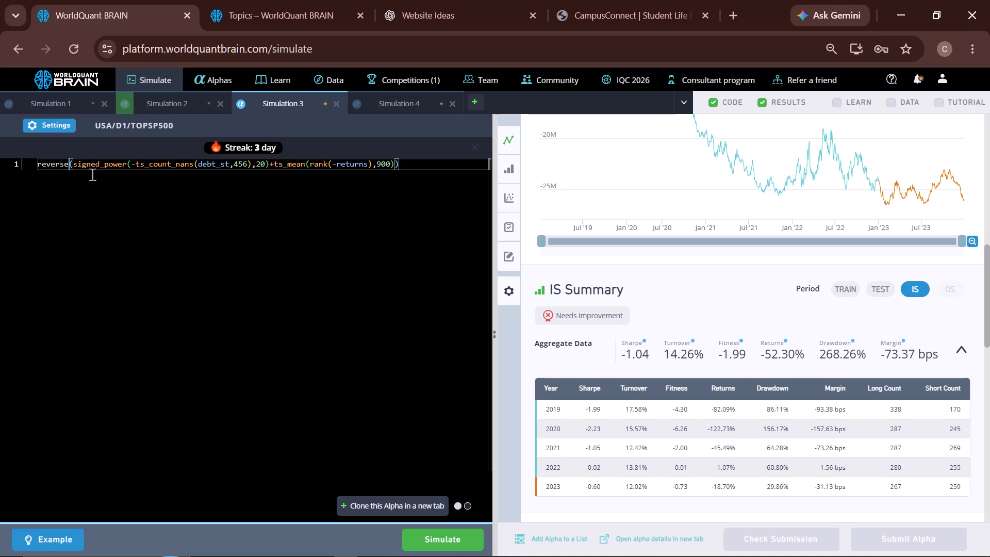
click(438, 537)
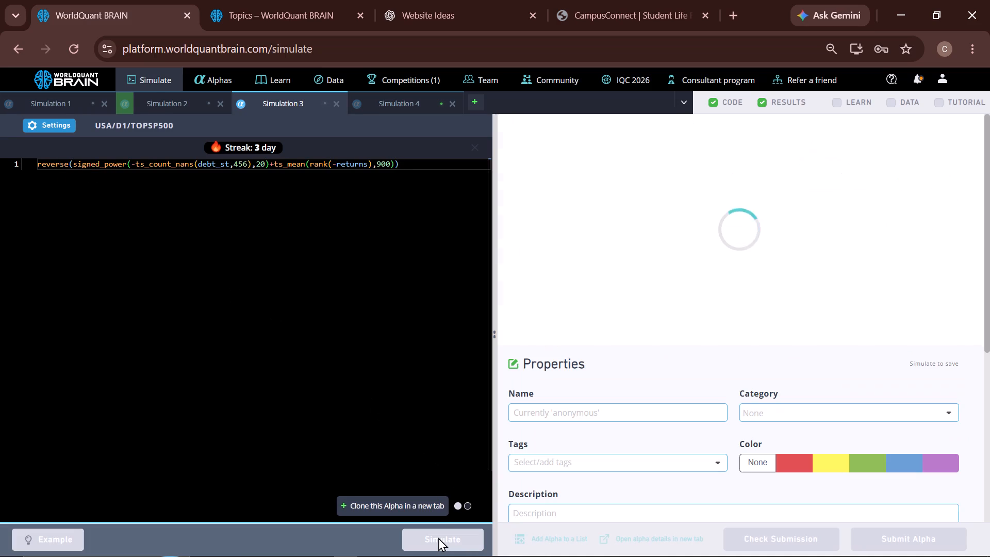
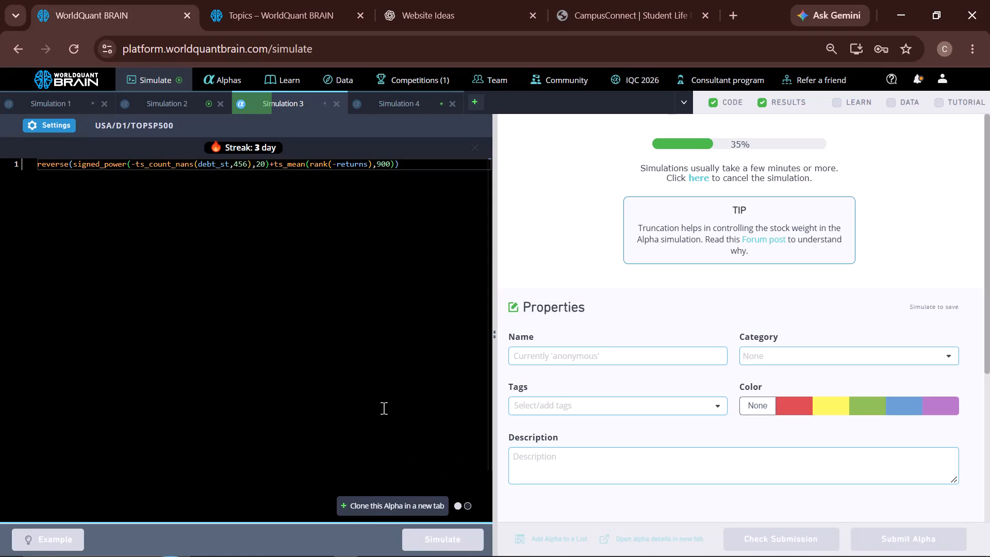
Review Simulation 2's chart and summary, reveal its test period, and check the IS period summary and failed IS tests.
scroll(384, 408, down, 1)
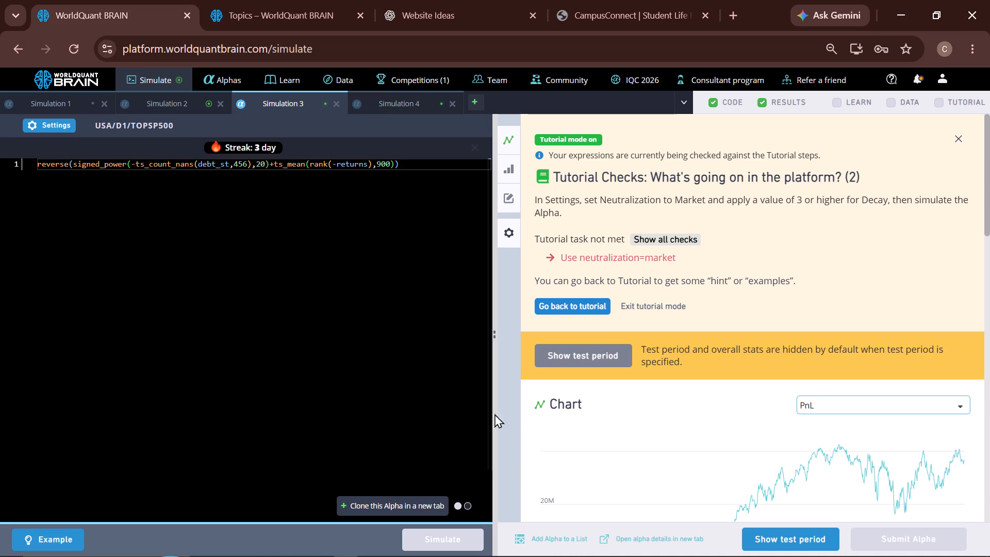
click(175, 103)
click(952, 143)
scroll(804, 313, down, 2)
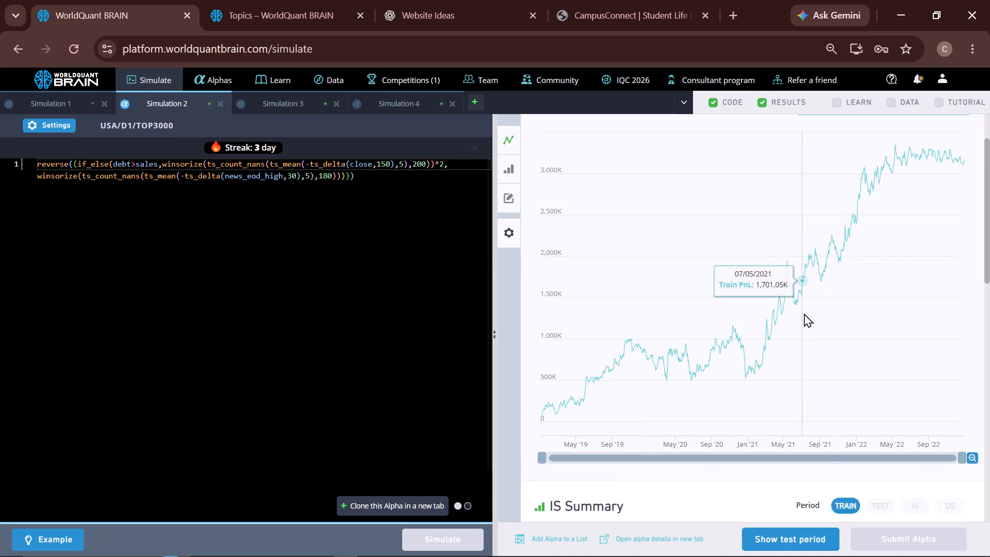
scroll(804, 313, down, 4)
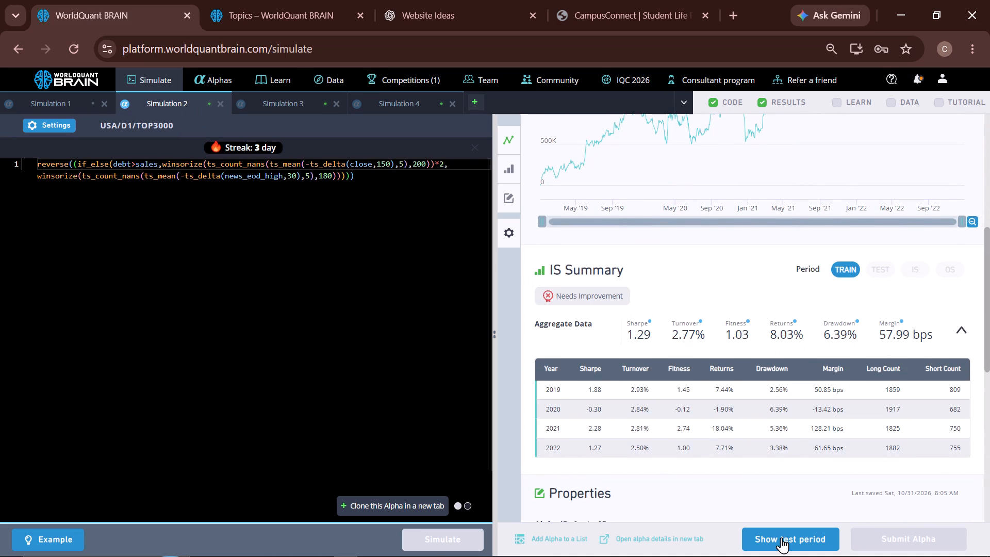
click(781, 537)
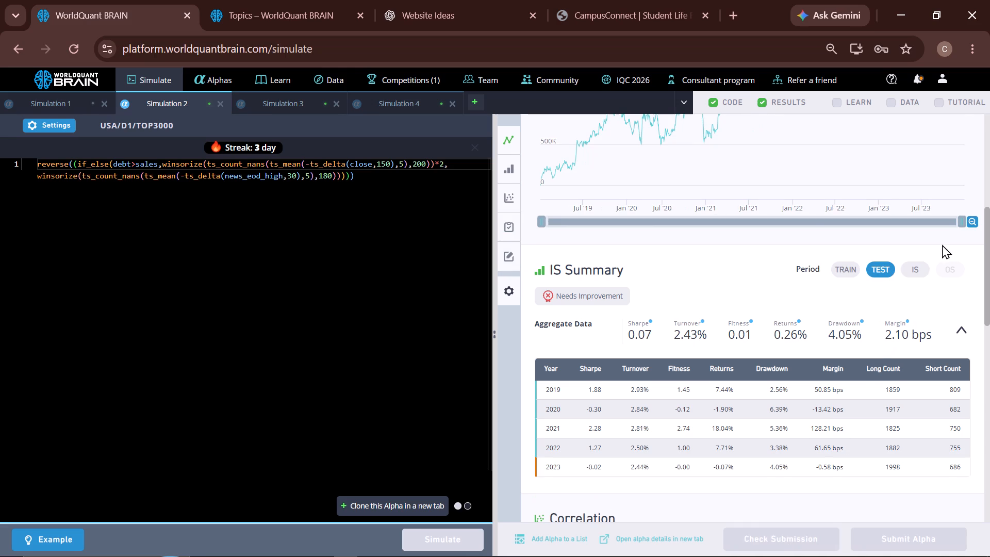
click(913, 274)
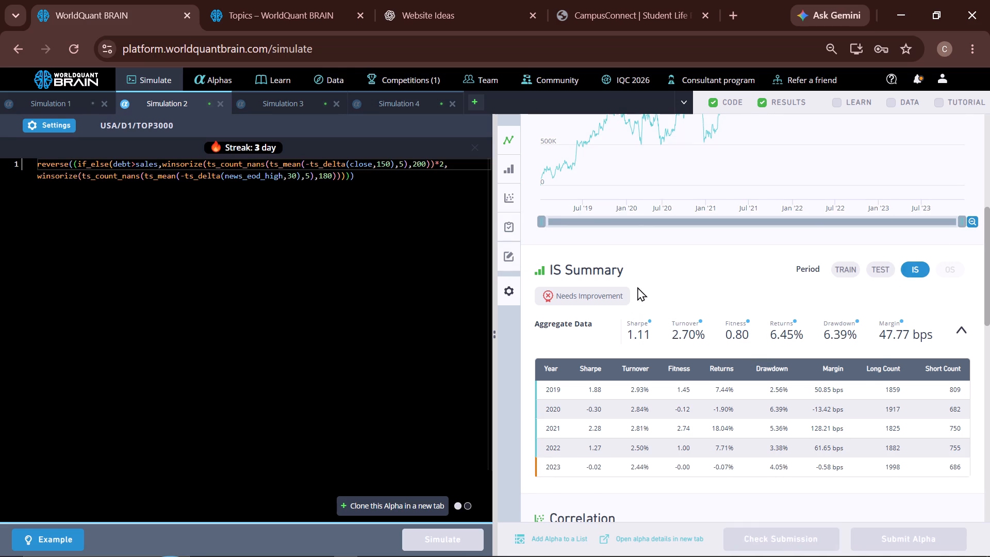
scroll(736, 384, down, 4)
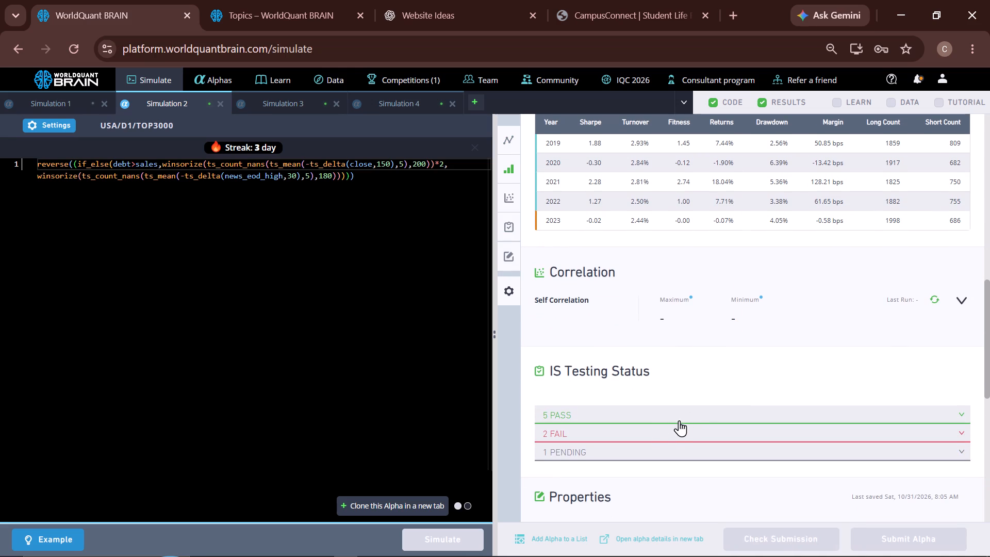
click(661, 431)
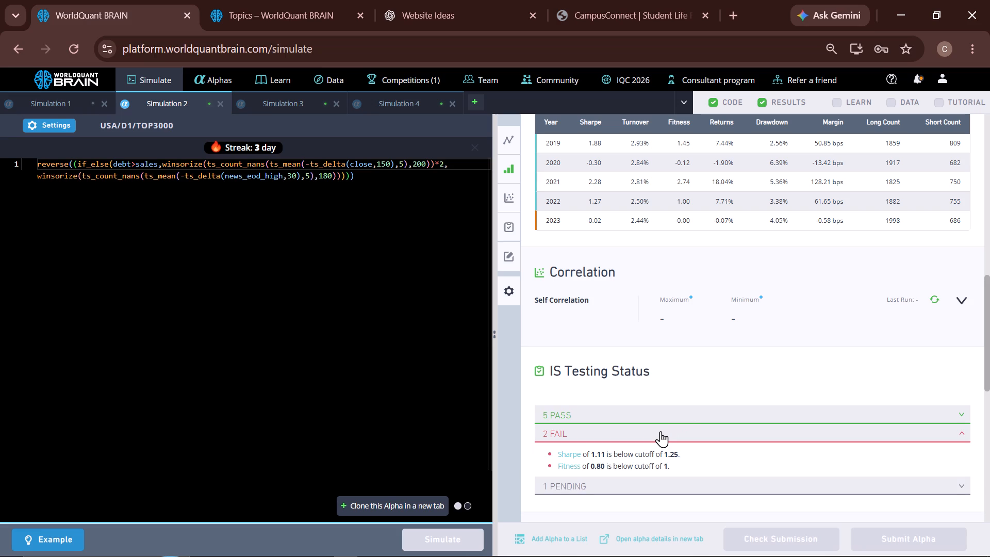
click(661, 431)
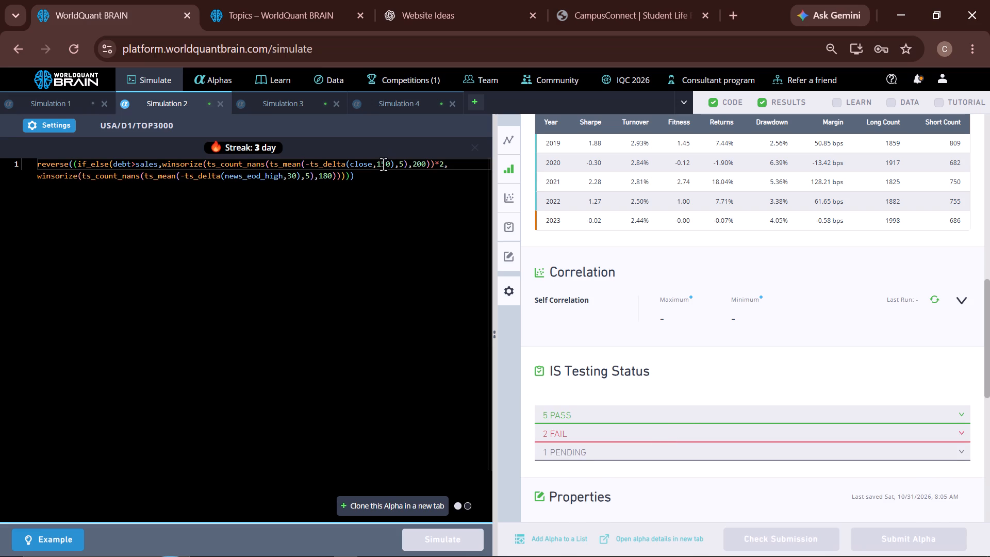
Set the ts_delta lookback on close to 250 in Simulation 2's expression and run the simulation.
double_click(383, 164)
text(250)
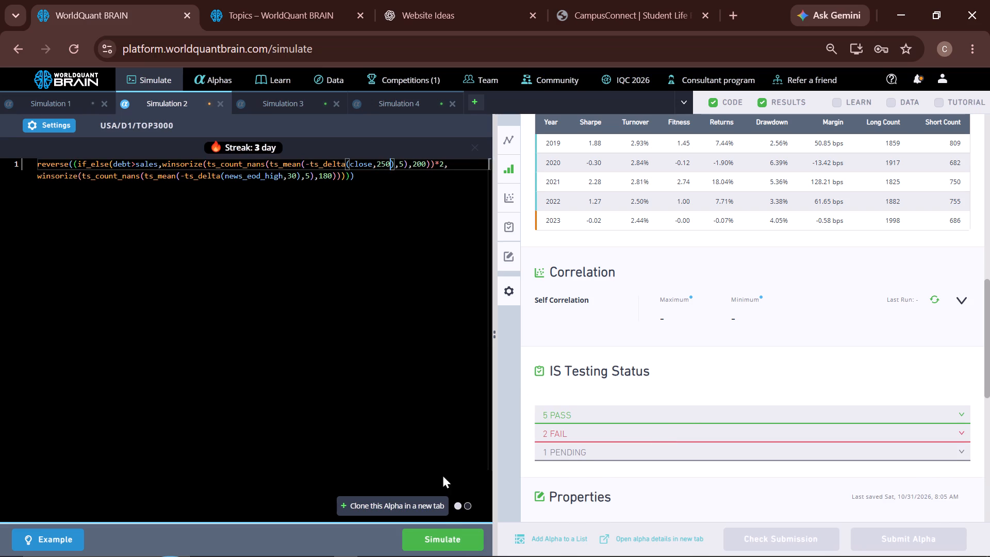
click(445, 536)
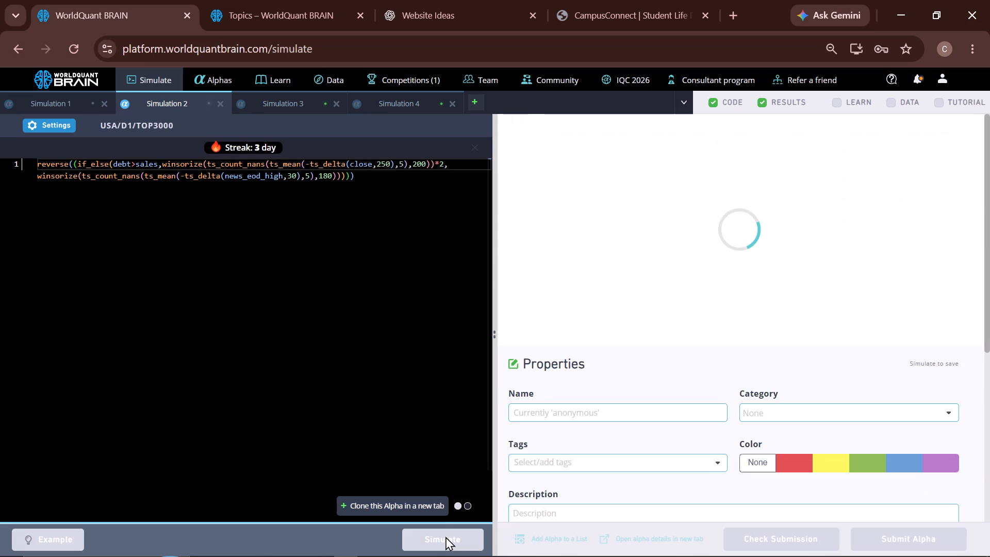
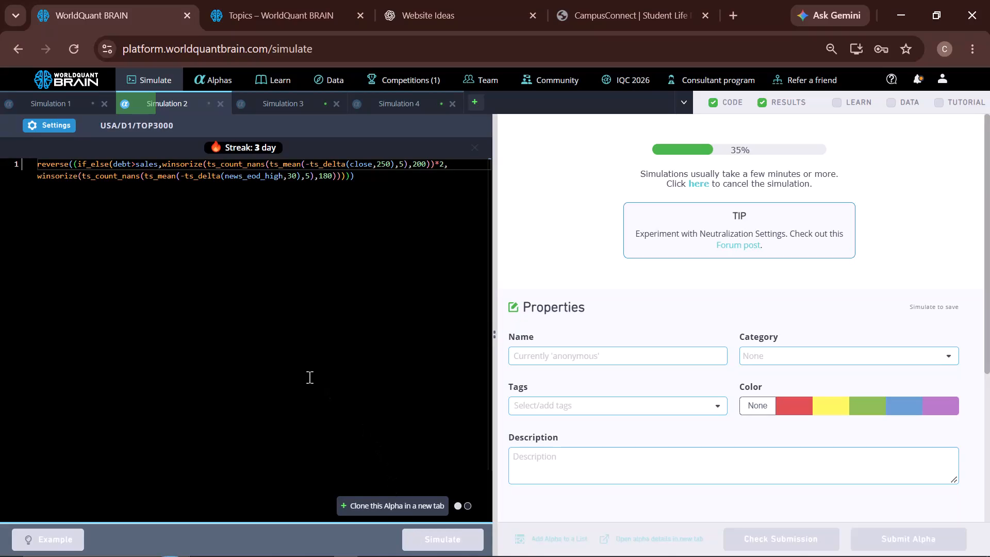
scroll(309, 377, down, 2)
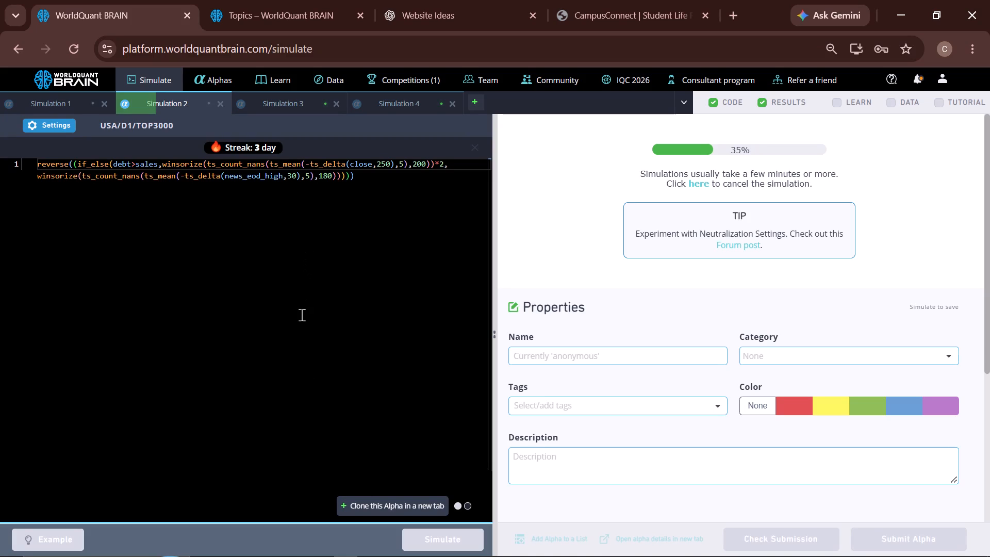
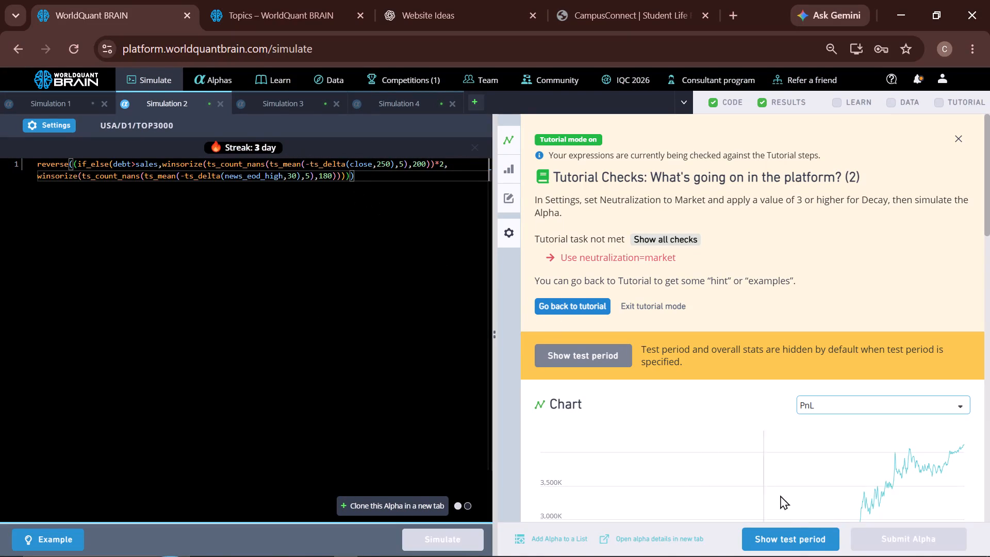
click(786, 531)
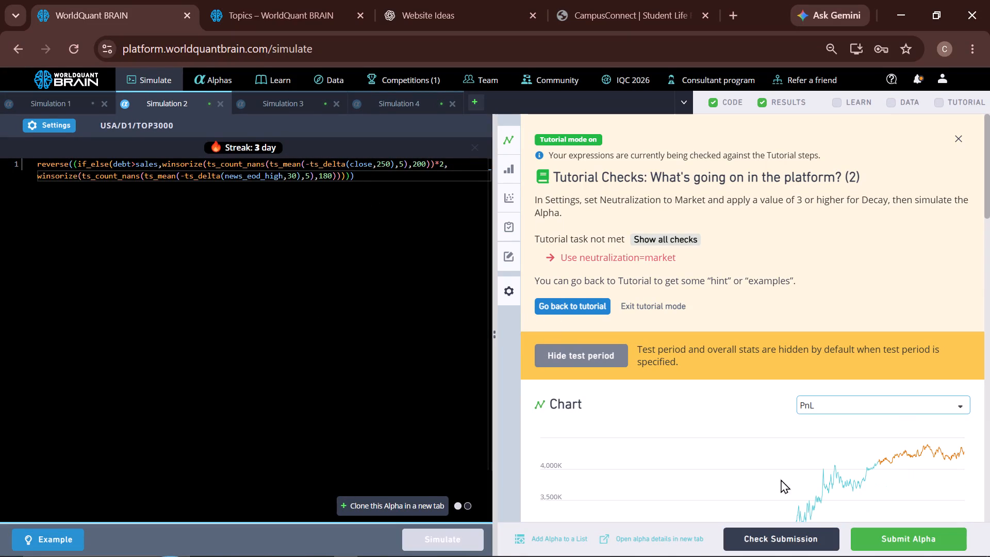
scroll(773, 387, down, 6)
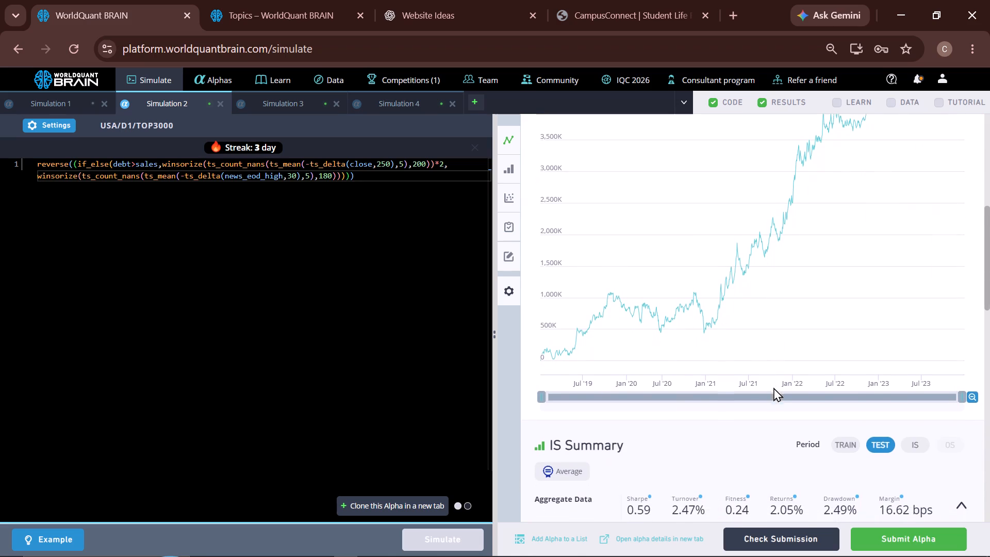
scroll(773, 387, down, 3)
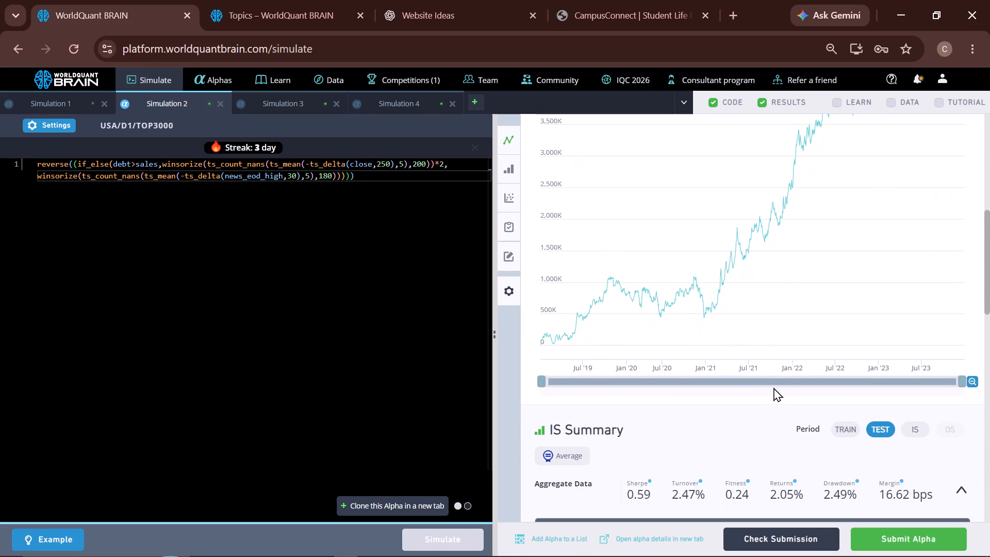
scroll(773, 387, down, 2)
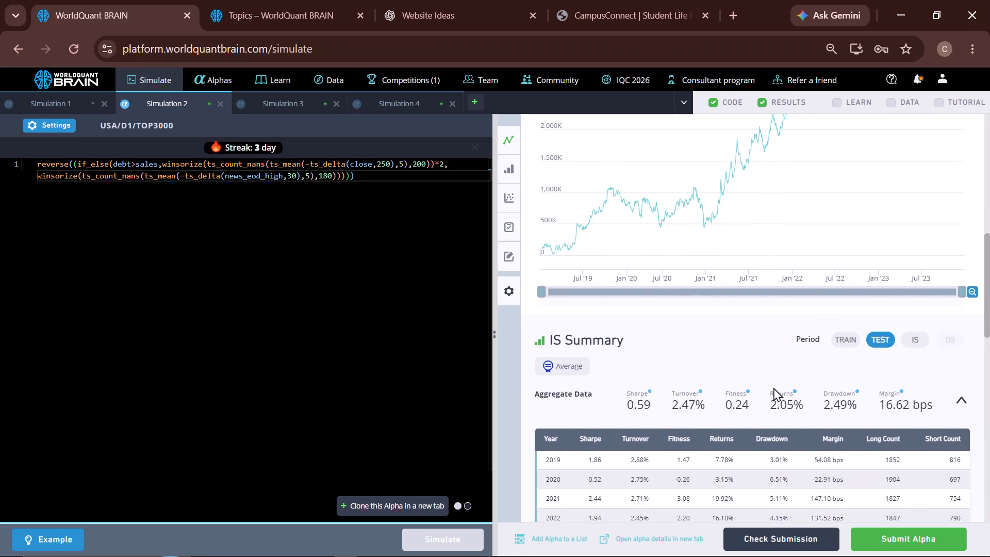
scroll(773, 387, down, 1)
click(911, 294)
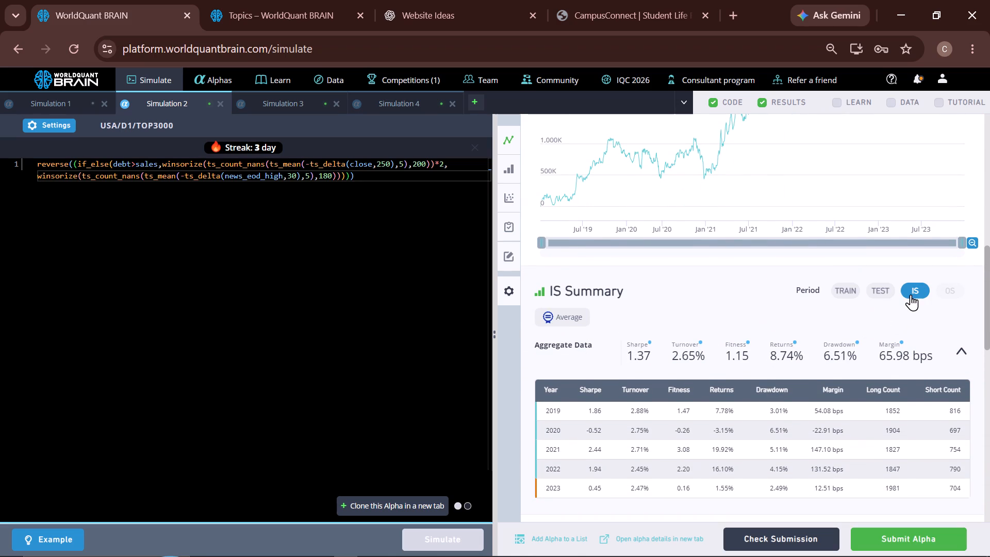
scroll(742, 420, down, 1)
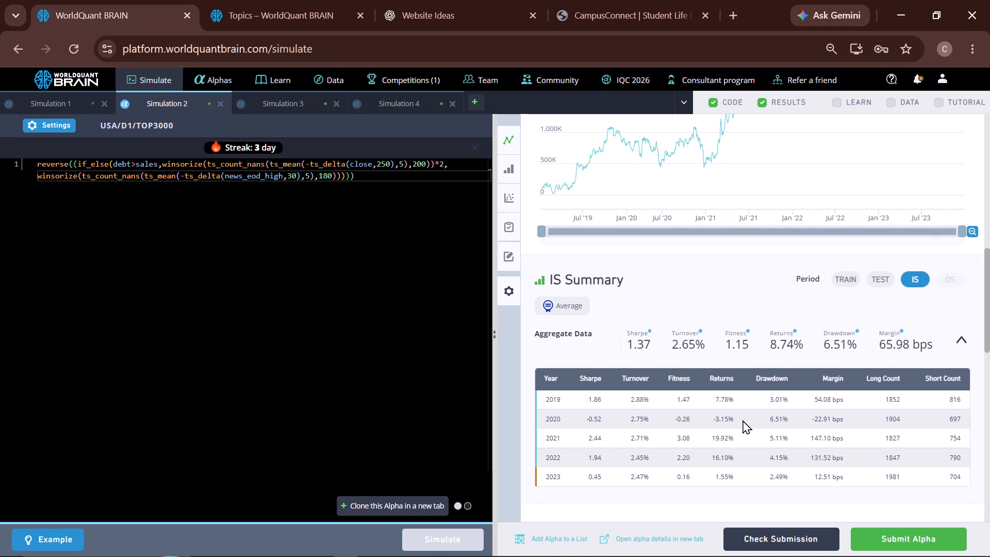
scroll(742, 420, down, 2)
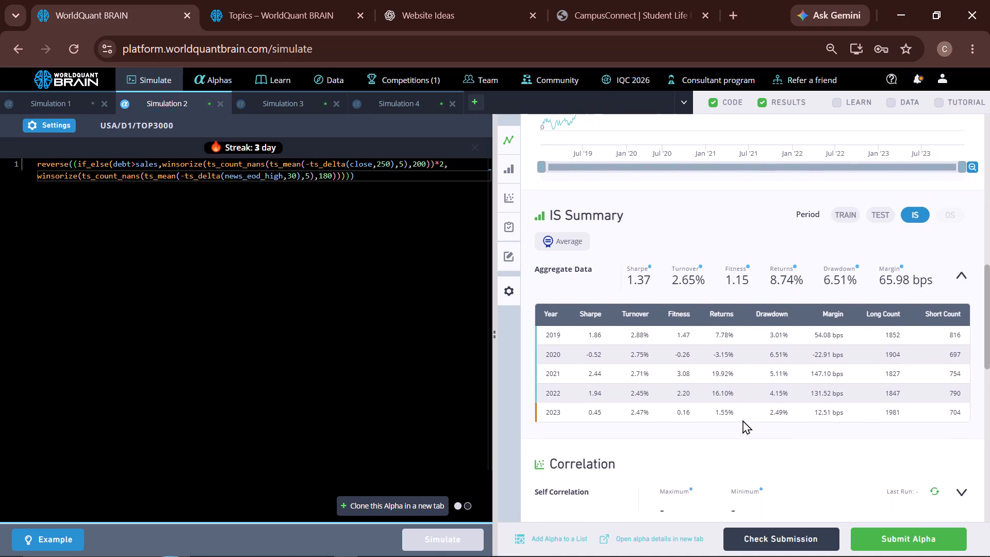
scroll(742, 420, down, 2)
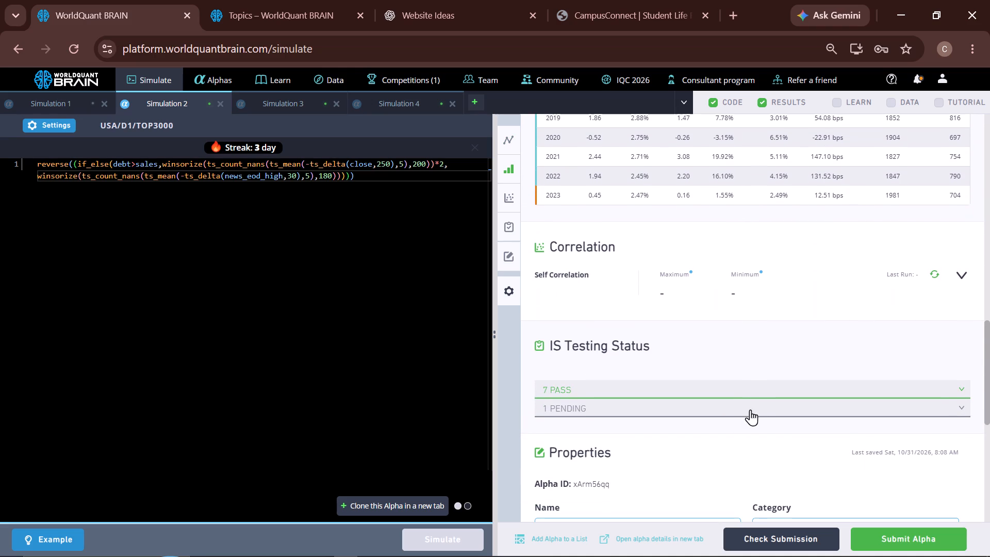
Run the self-correlation check for Simulation 2 and look over its testing status, IS summary and PnL chart.
click(937, 275)
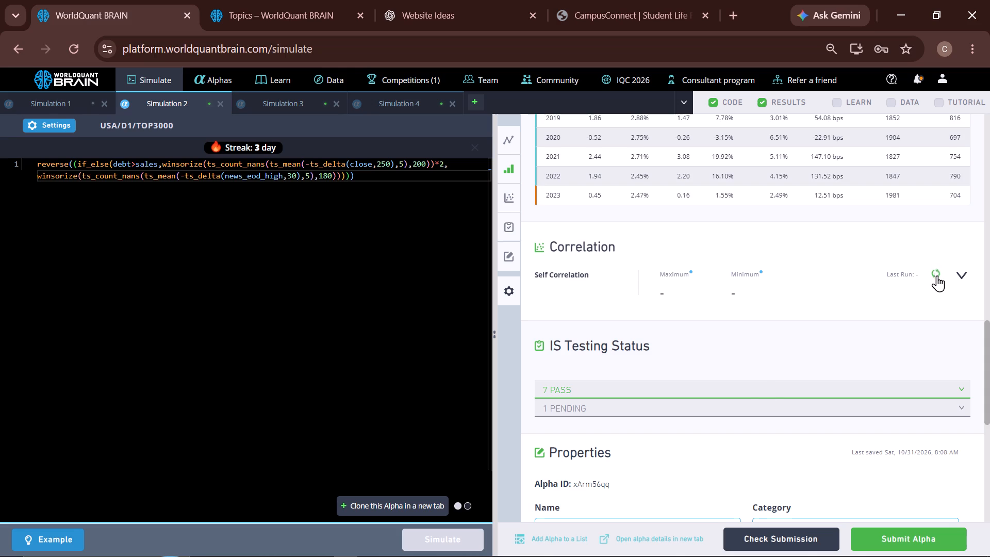
scroll(723, 409, down, 2)
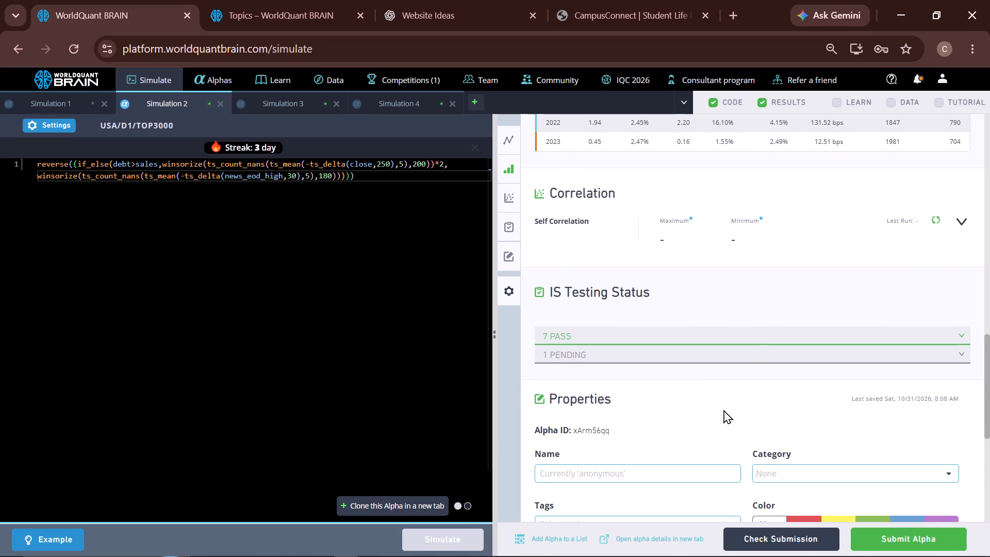
scroll(779, 303, up, 3)
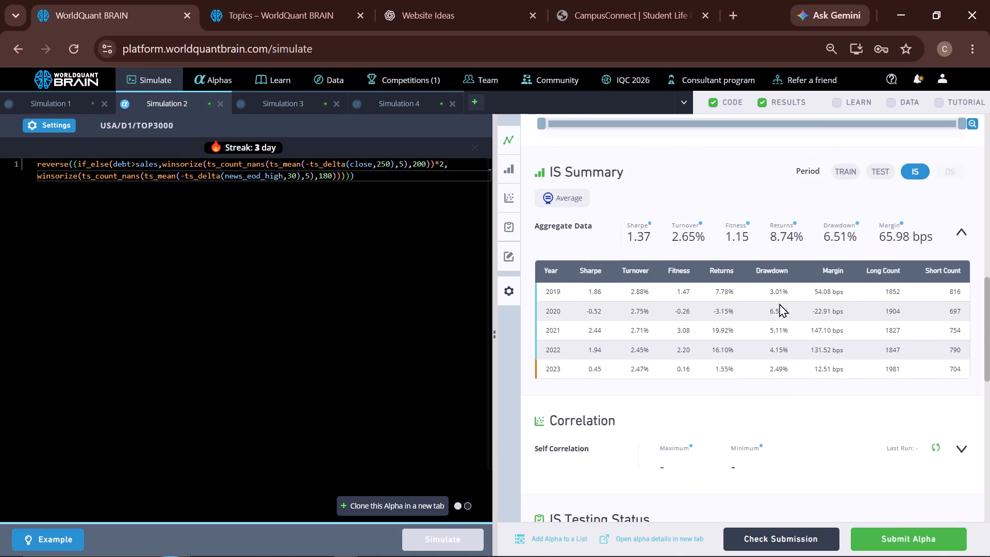
scroll(779, 303, up, 5)
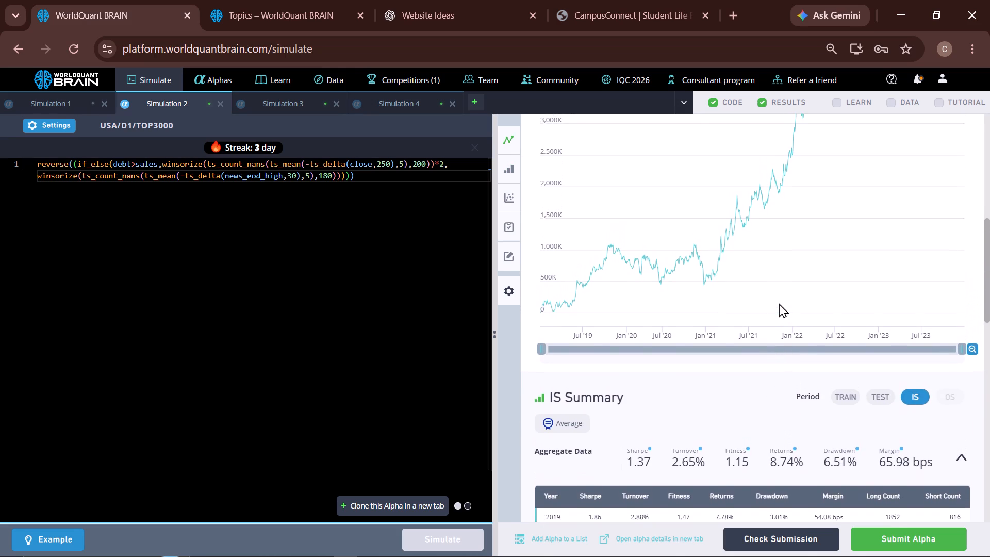
scroll(779, 303, up, 2)
scroll(779, 303, down, 1)
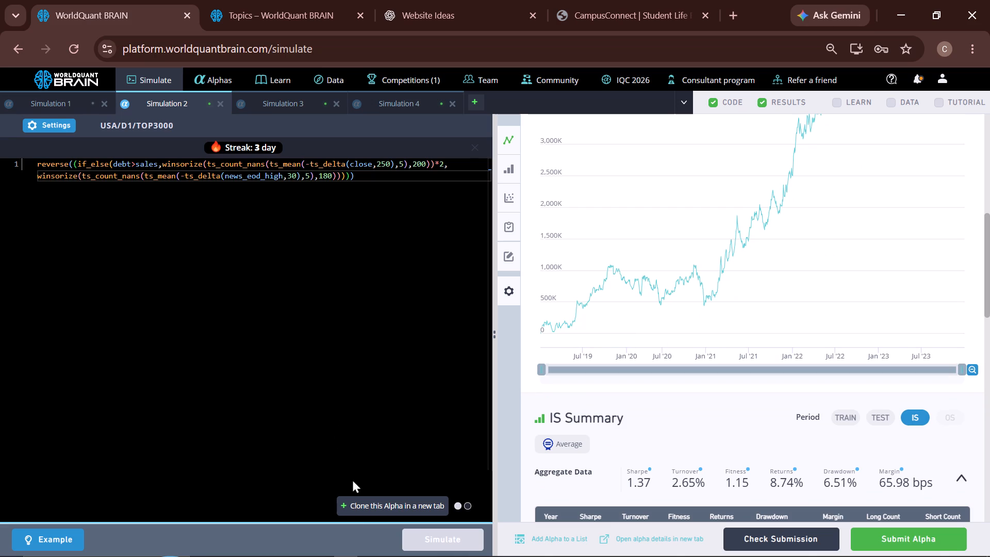
Simulate a clone of Simulation 2's alpha with the close ts_delta lookback set to 500 and its enclosing ts_mean window set to 50.
click(395, 501)
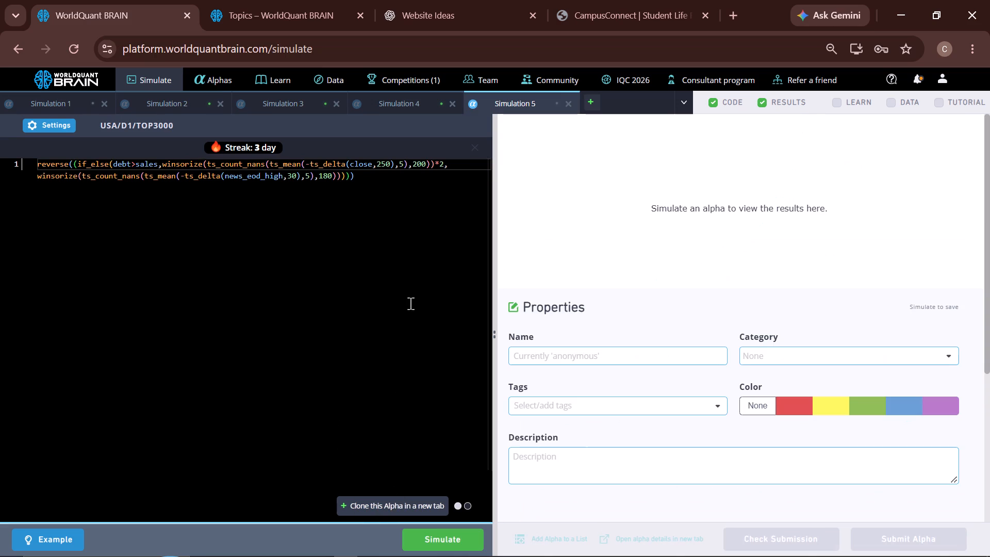
double_click(384, 166)
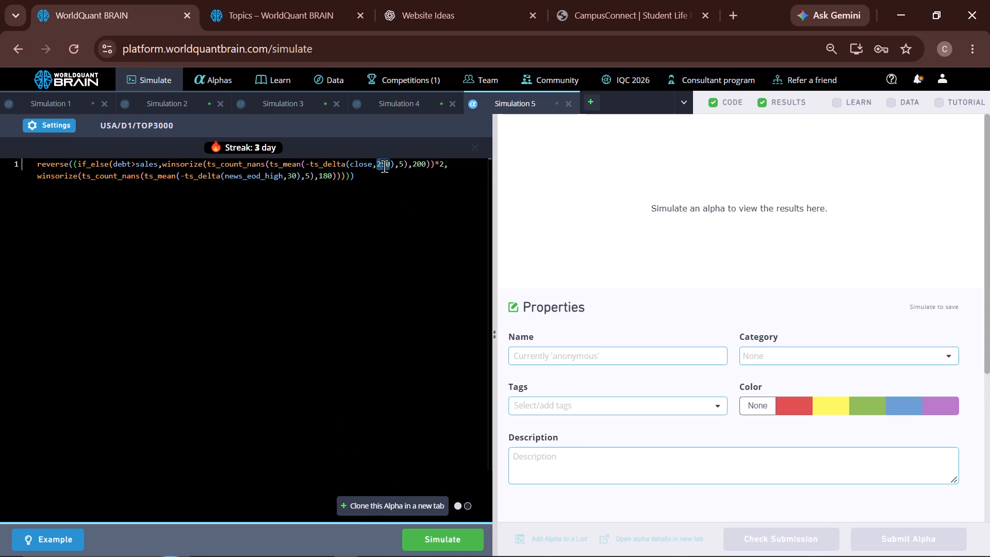
text(500)
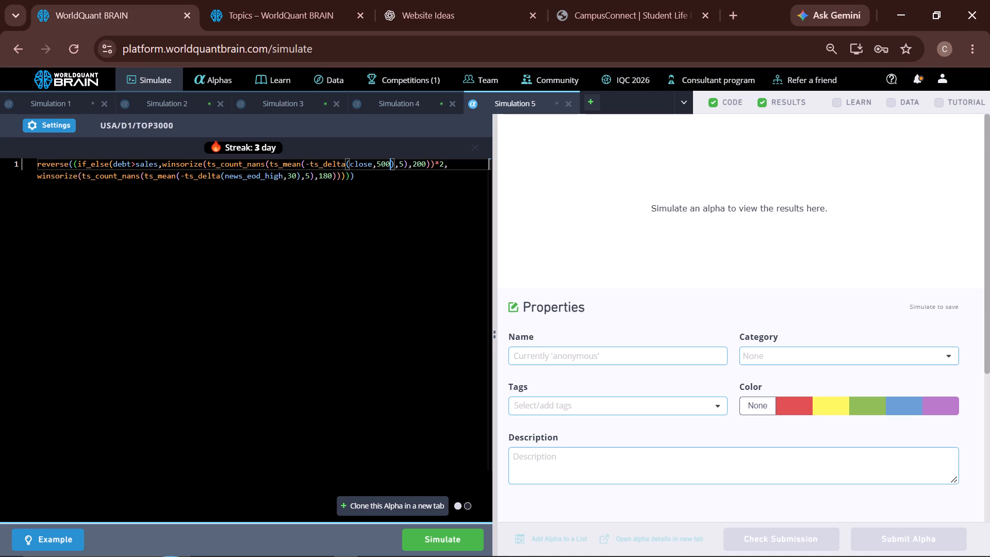
click(403, 164)
key(0)
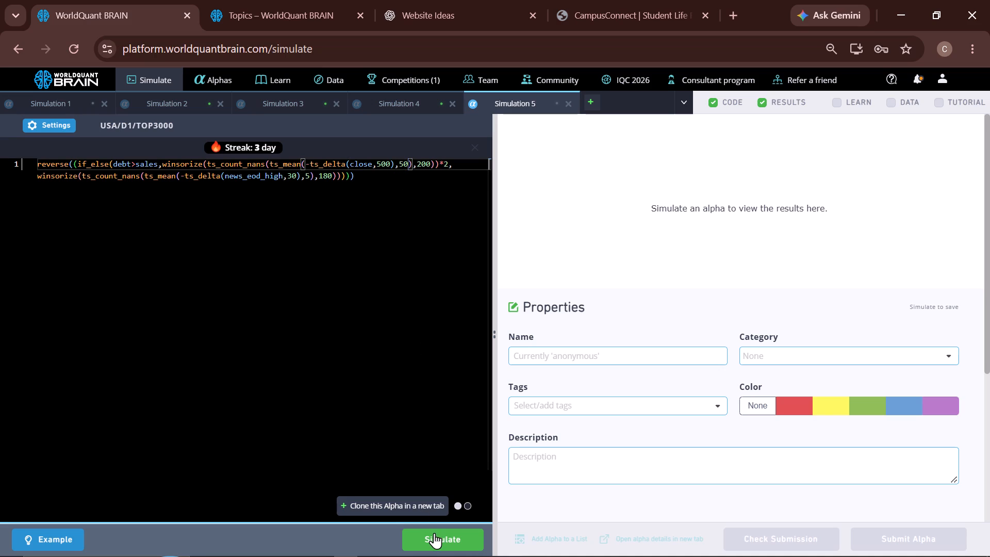
click(434, 533)
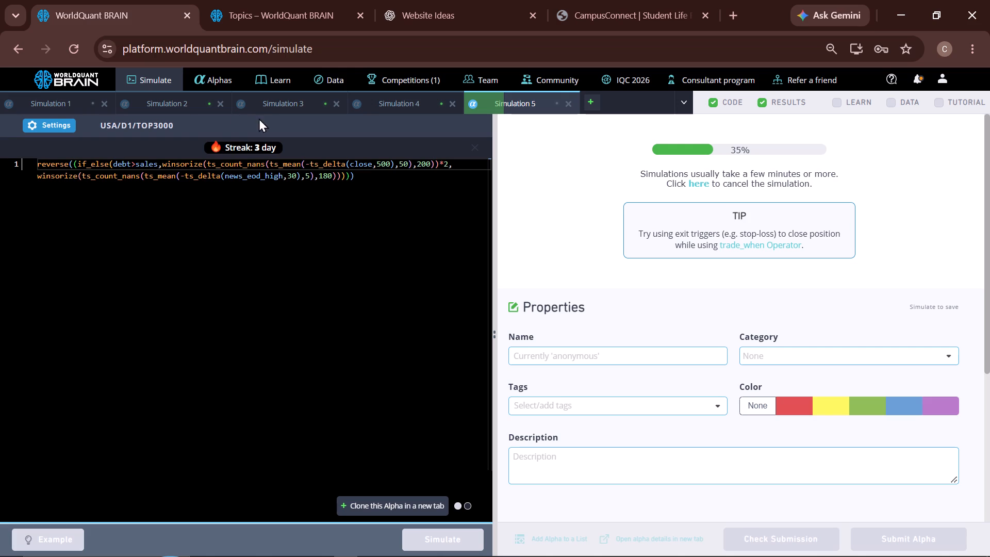
Simulate the Simulation 4 alpha with the goodwill ts_count_nans lookback set to 777.
click(393, 99)
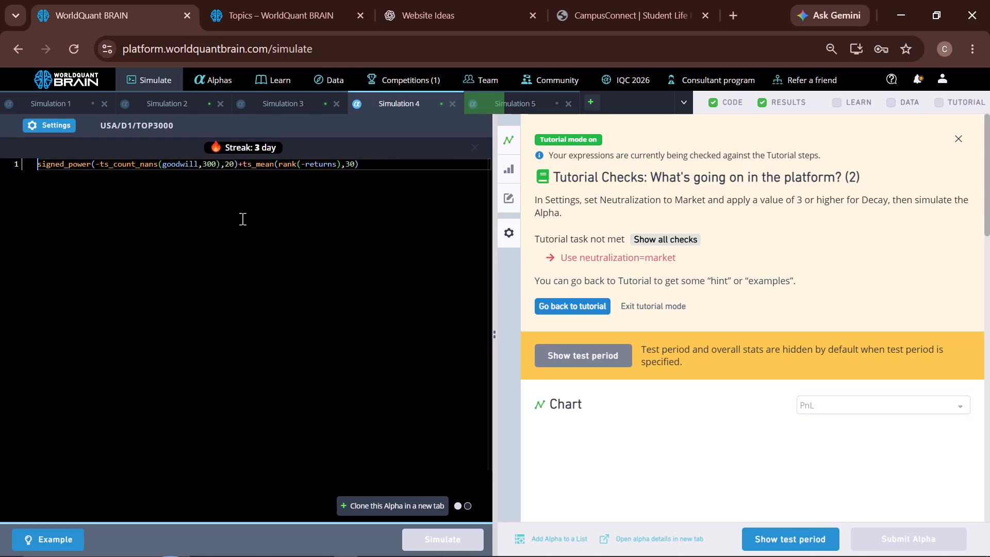
double_click(204, 169)
text(777)
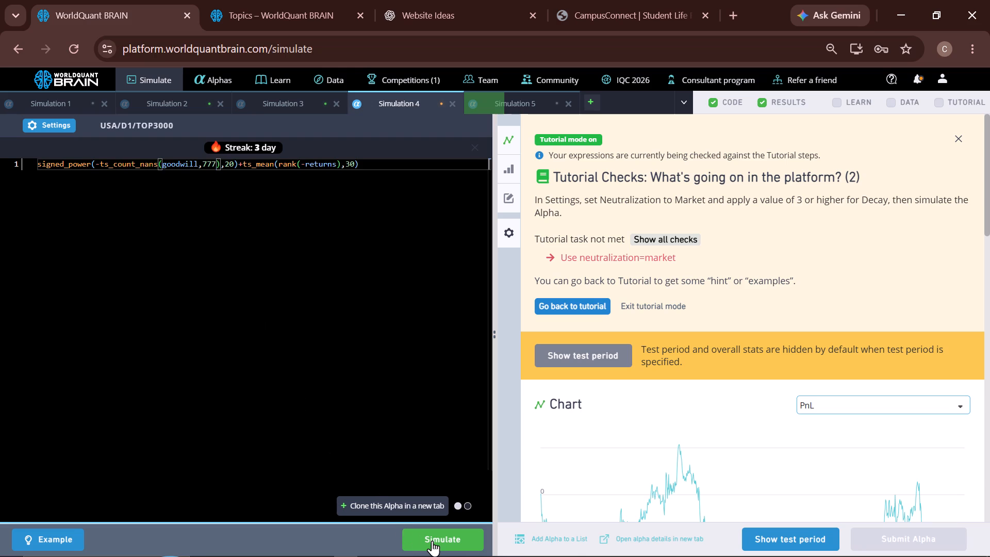
click(432, 540)
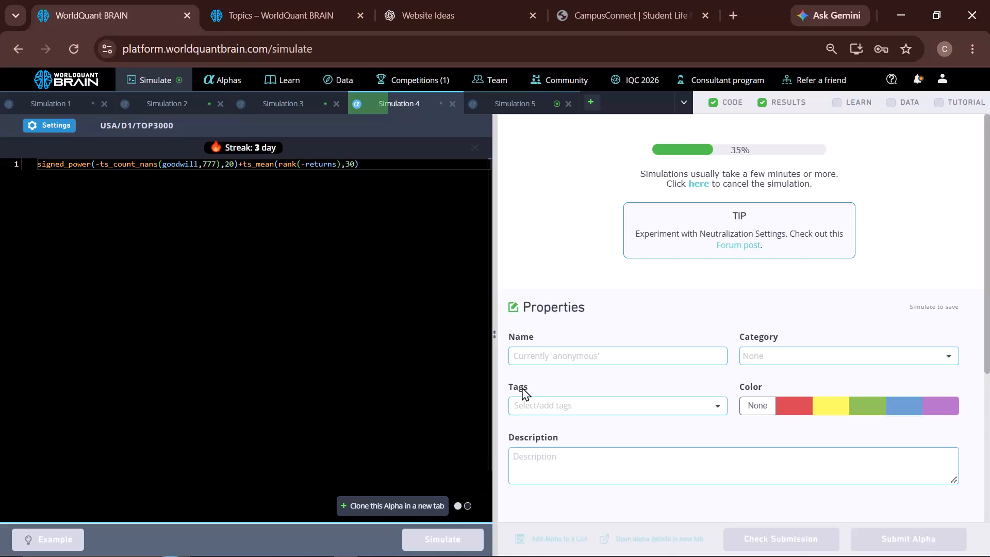
Review Simulation 5's results with the tutorial checks dismissed, and rerun it with decay set to 1.
click(506, 101)
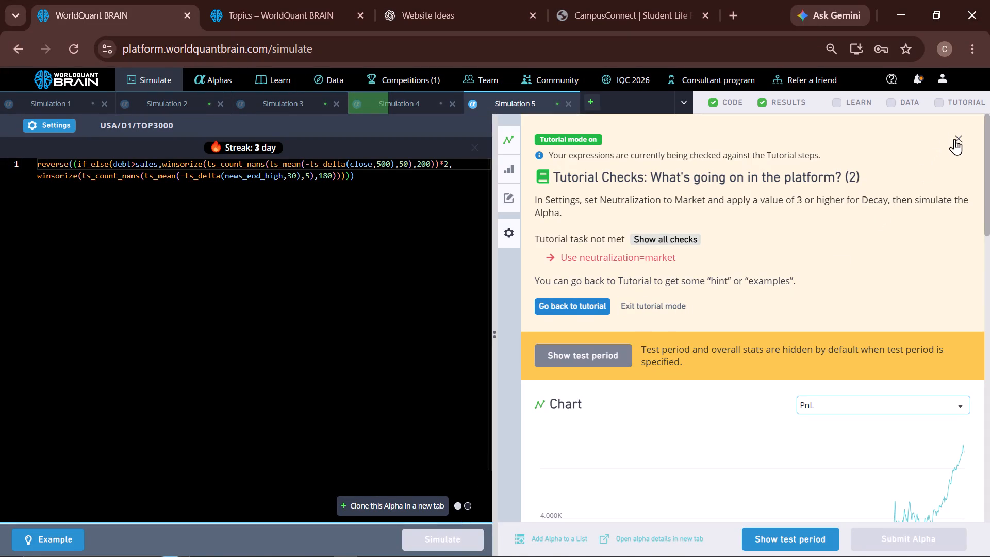
click(958, 138)
scroll(867, 268, down, 3)
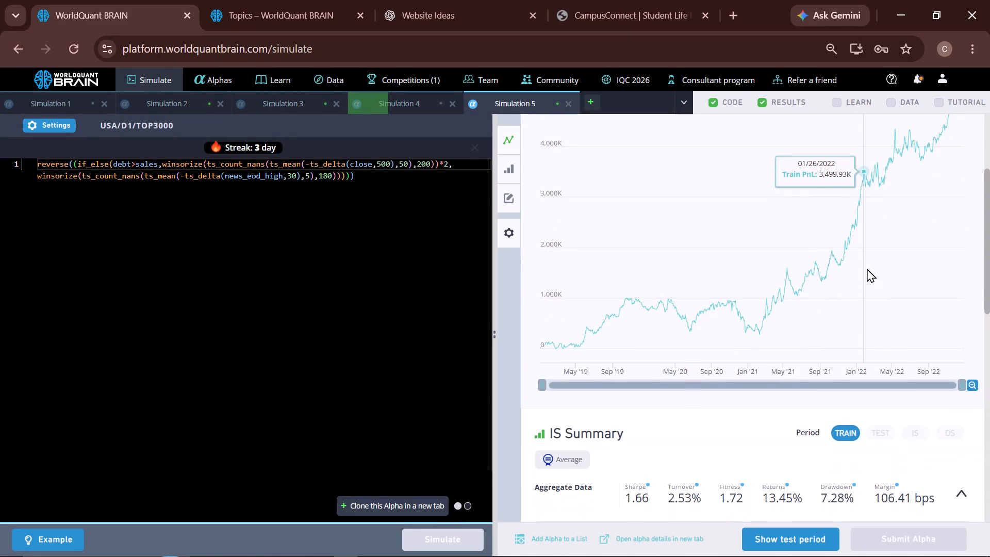
scroll(799, 434, down, 2)
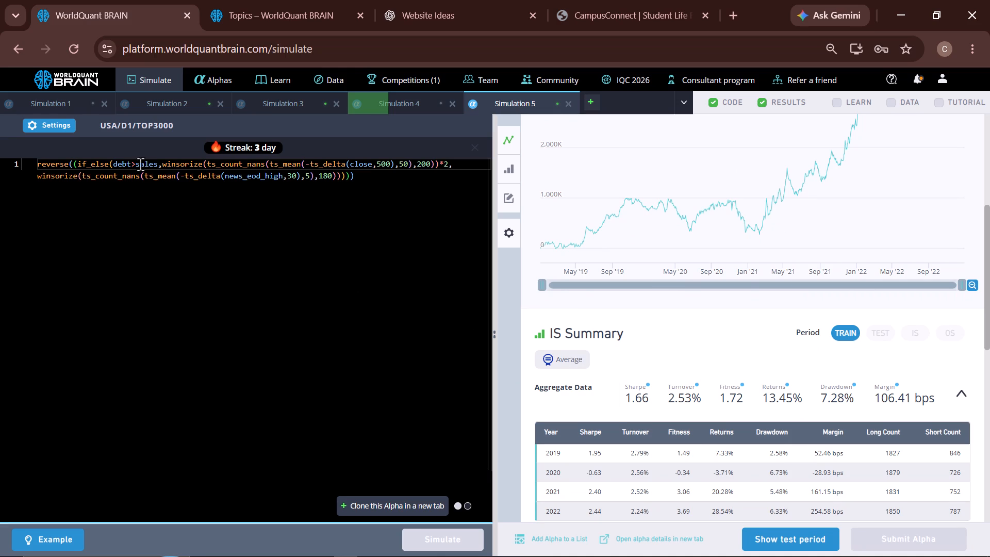
click(65, 124)
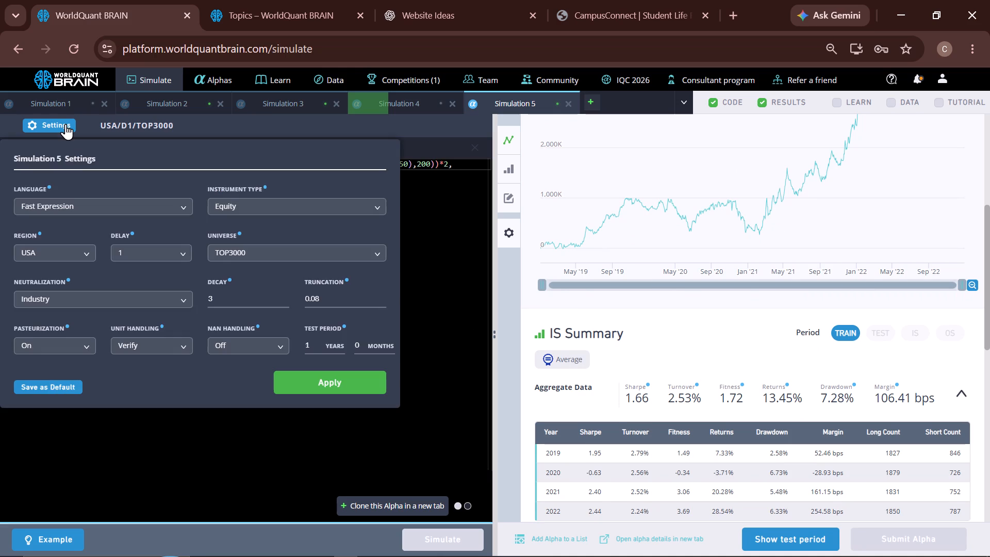
click(281, 300)
click(281, 300)
click(311, 383)
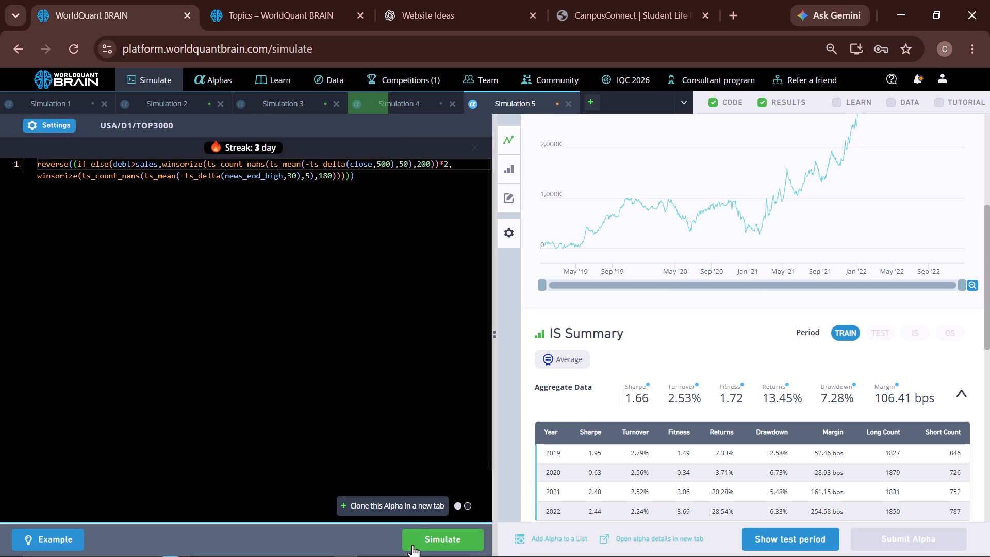
click(422, 547)
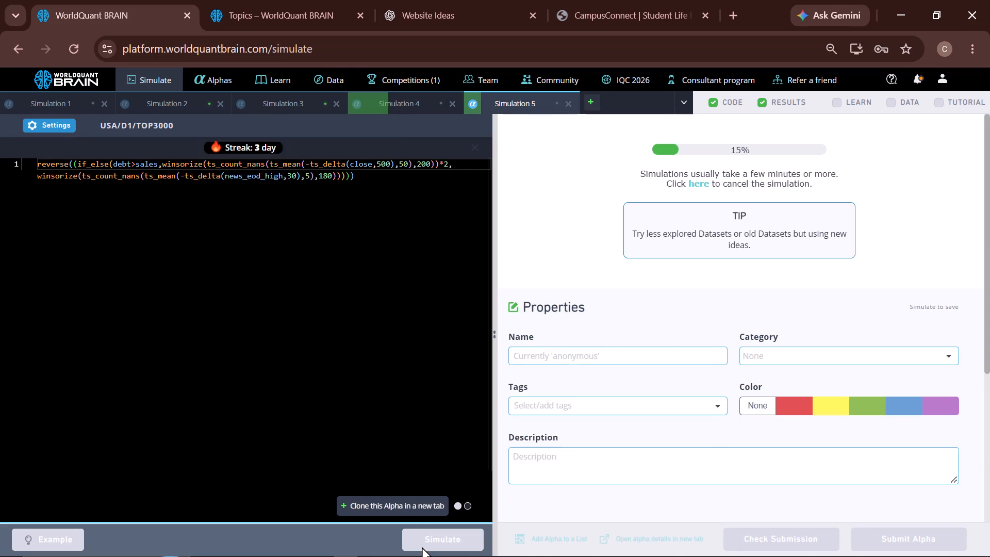
Clone Simulation 5's alpha and apply a decay of 14 in the clone's settings.
click(382, 506)
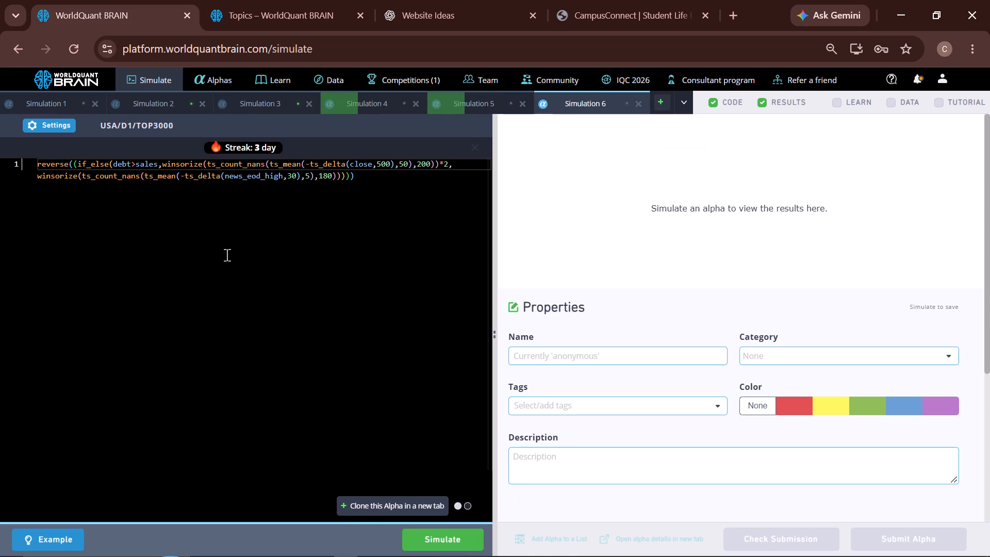
click(50, 127)
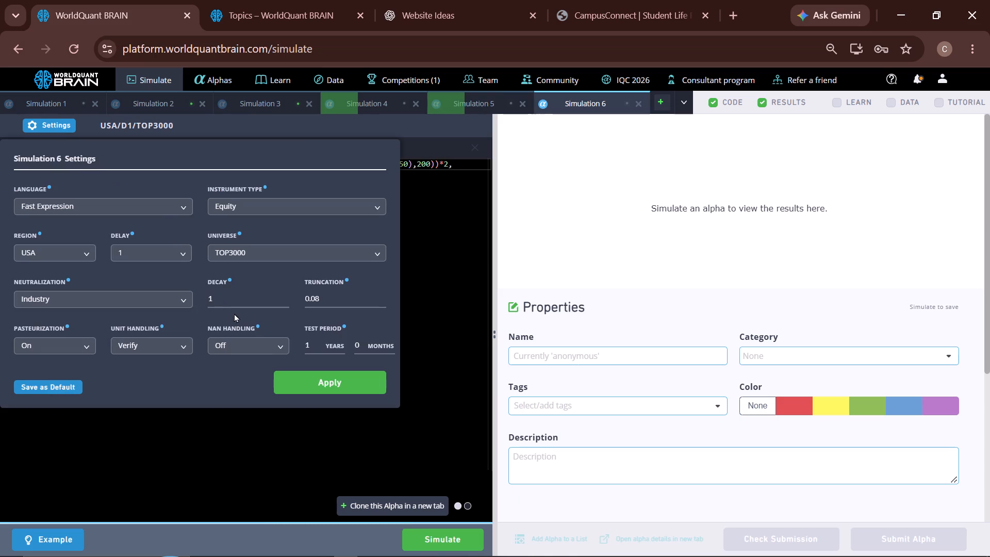
double_click(285, 298)
click(317, 376)
Simulate the cloned alpha in Simulation 6.
click(441, 538)
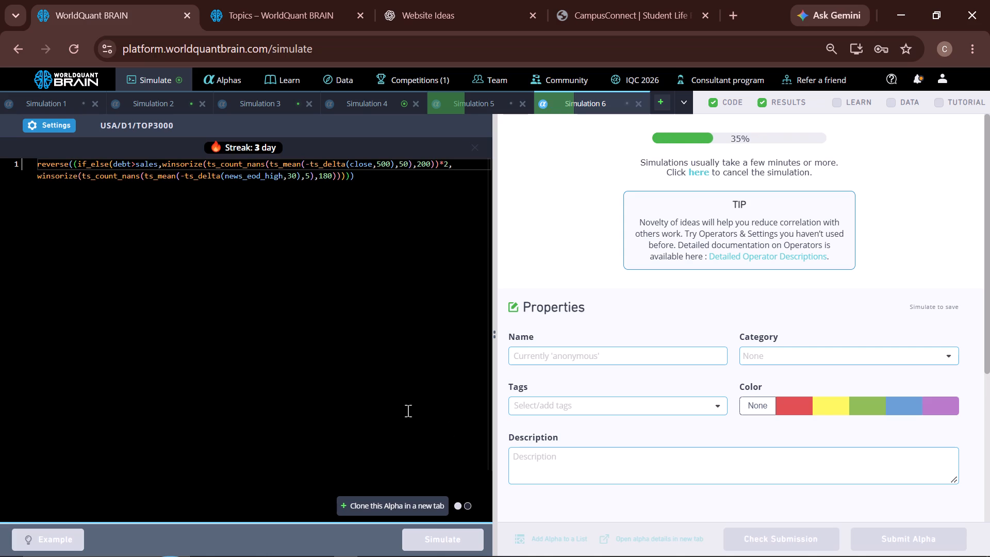
scroll(402, 321, down, 1)
Review Simulation 4's results with the test period shown, including the yearly summary, correlation and IS testing status.
click(365, 100)
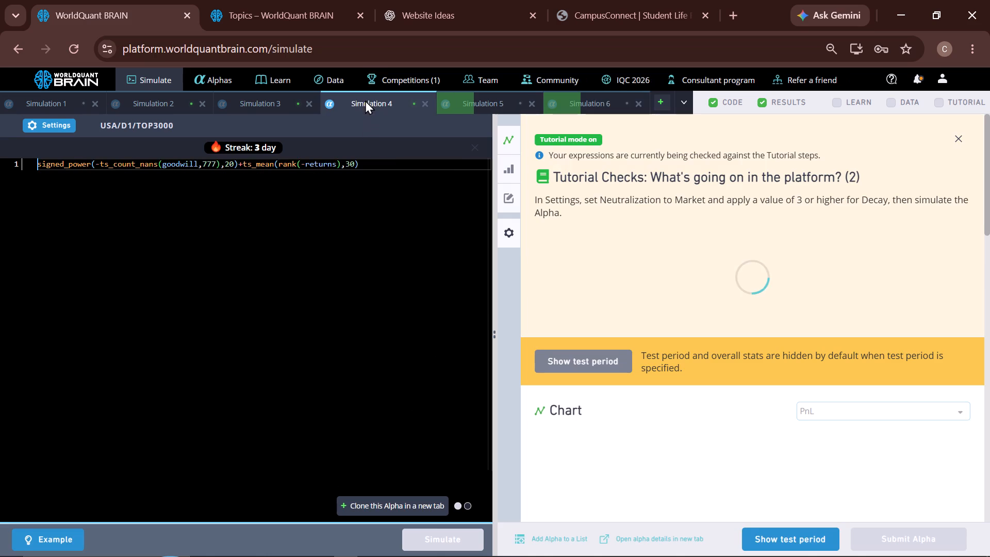
click(773, 538)
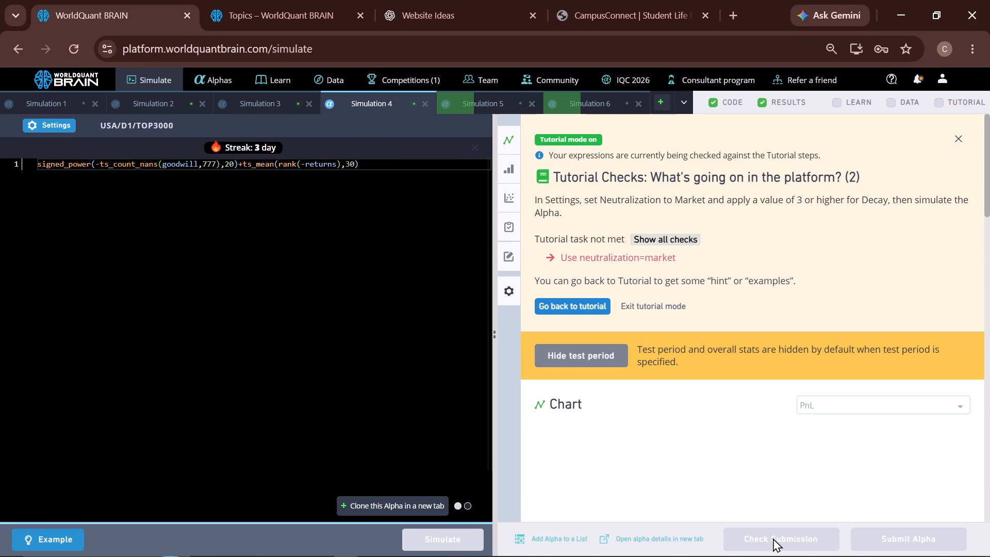
scroll(785, 437, down, 4)
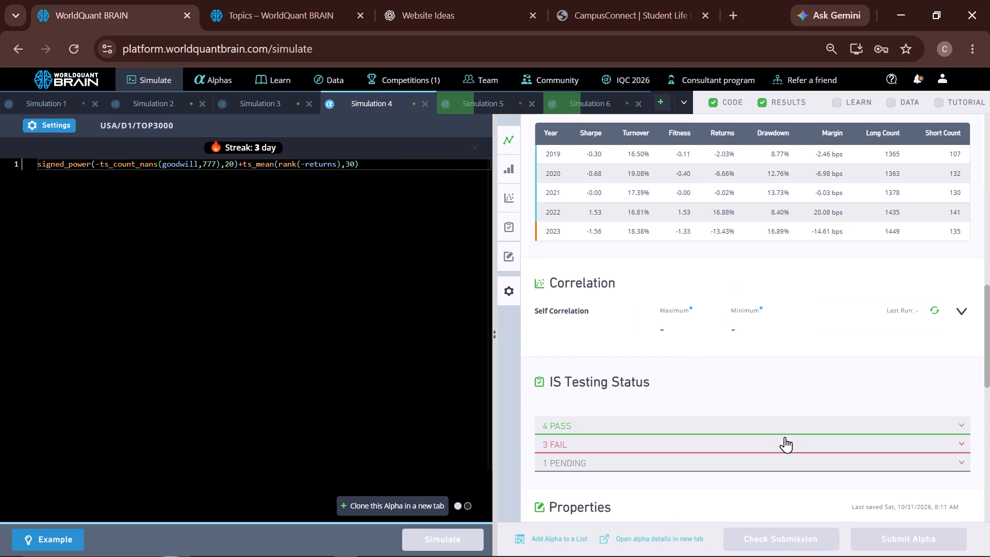
scroll(785, 437, down, 6)
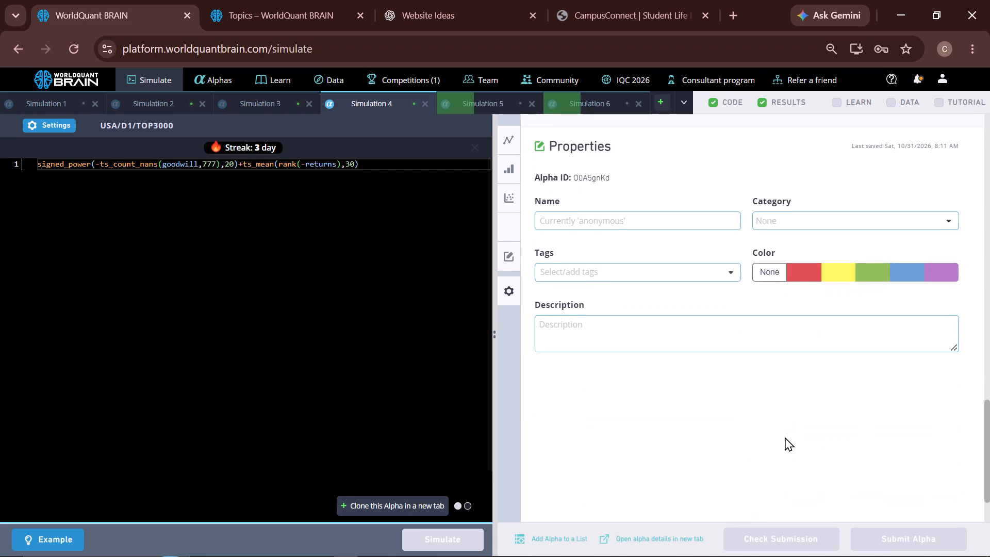
scroll(785, 437, down, 2)
scroll(785, 437, up, 10)
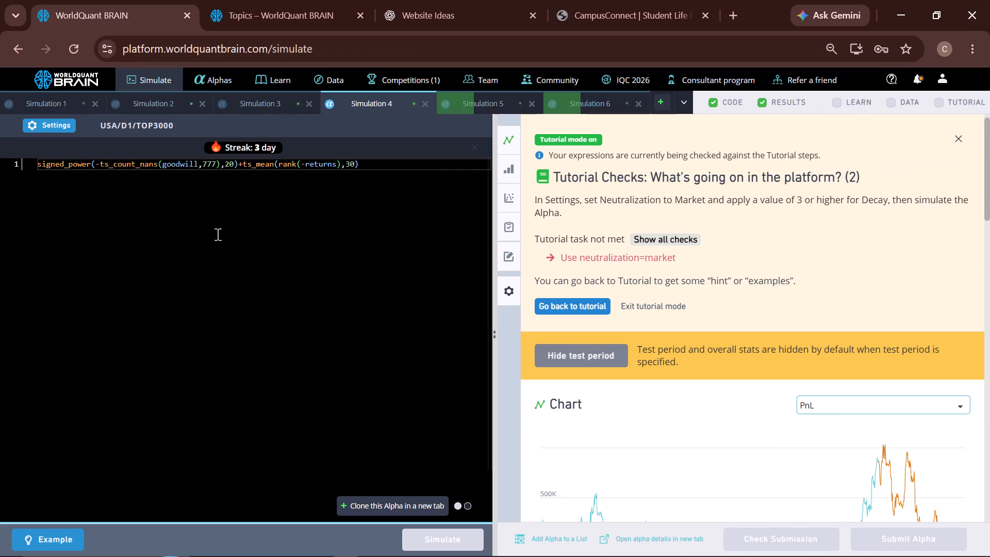
Replace goodwill with est_grossincome inside Simulation 4's ts_count_nans and simulate the alpha.
double_click(182, 166)
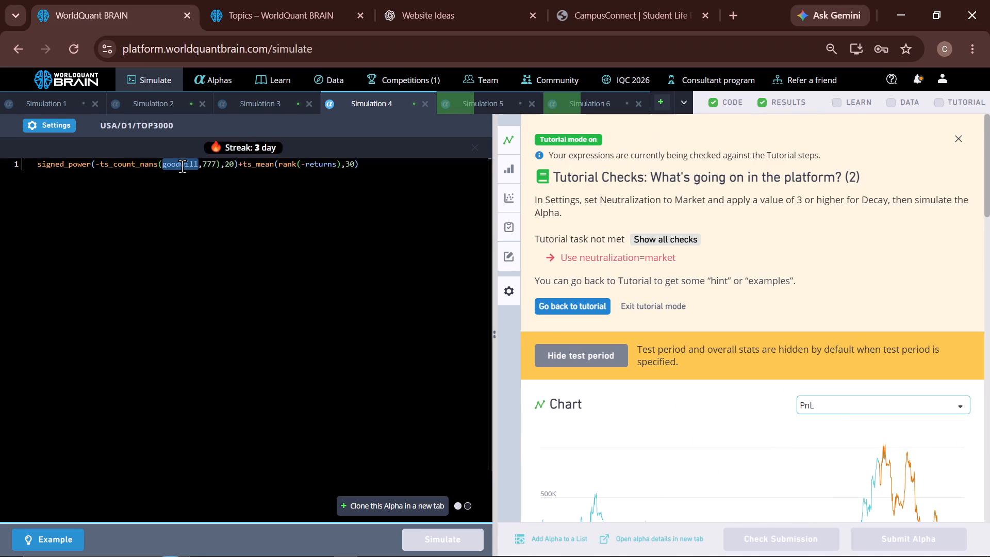
key(g)
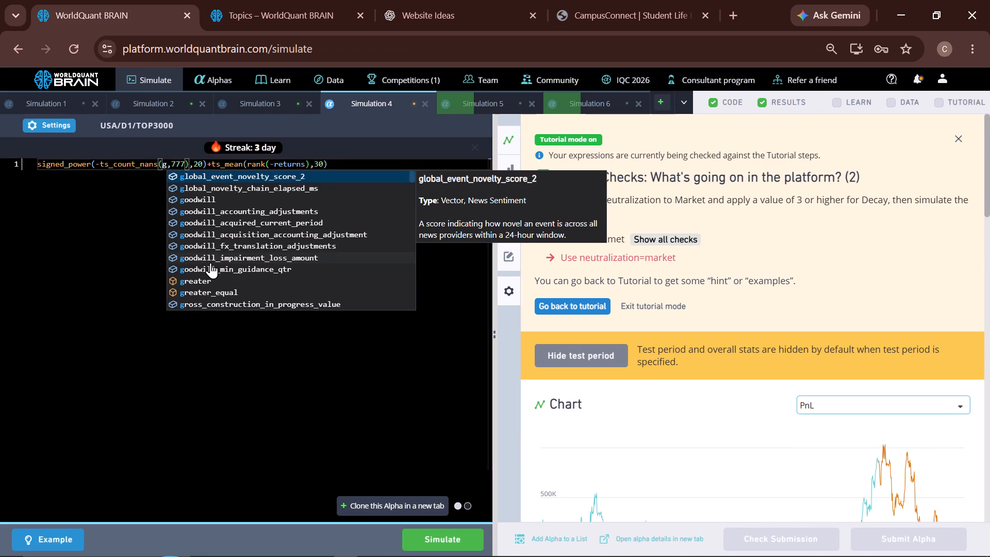
scroll(210, 263, down, 6)
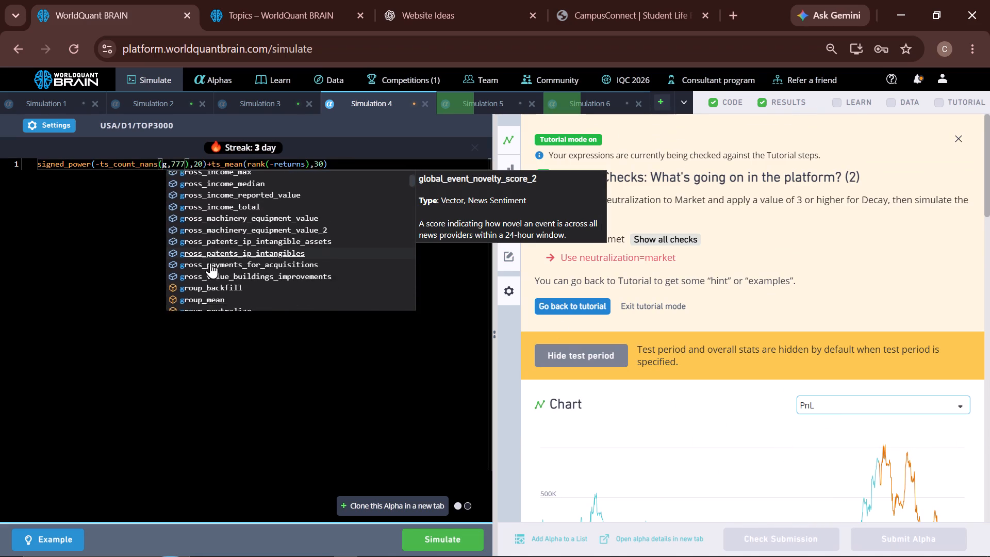
scroll(210, 263, down, 1)
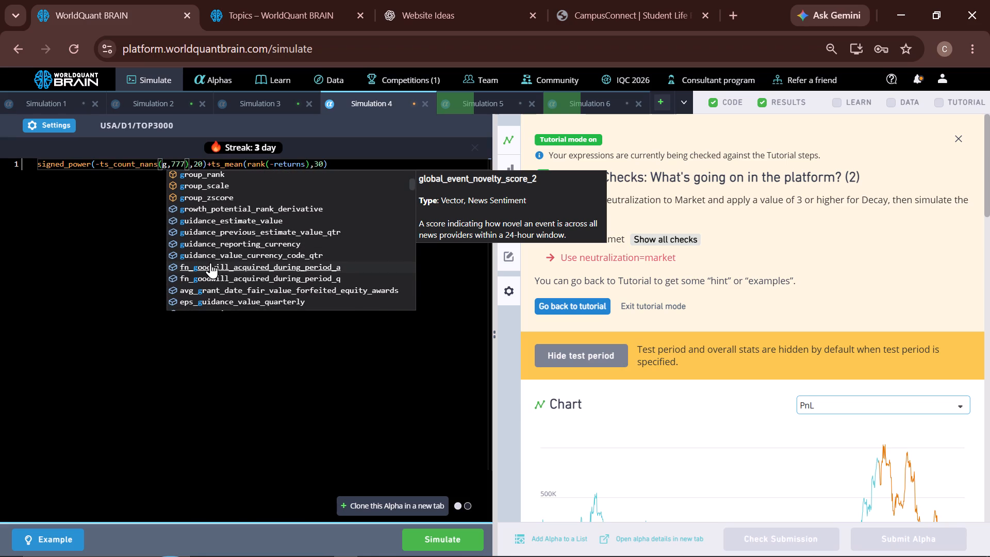
scroll(210, 263, down, 2)
click(210, 263)
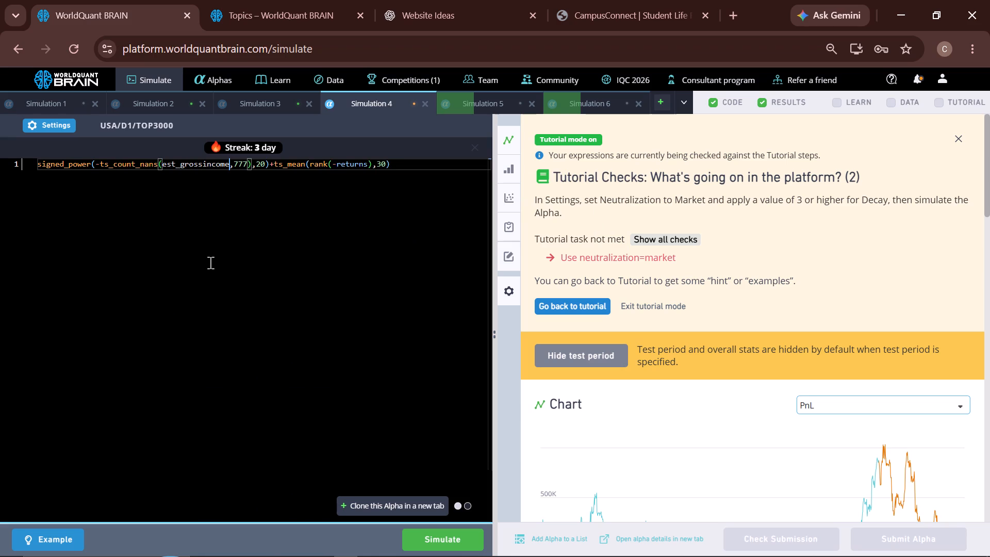
click(439, 547)
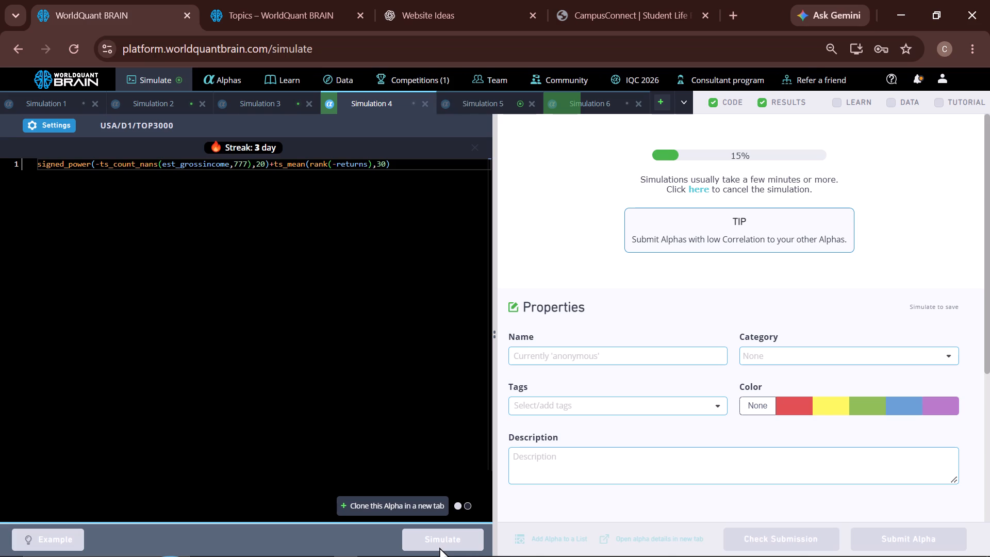
Review Simulation 5's results with the tutorial checks dismissed and the test period shown, including the failed IS tests.
click(483, 107)
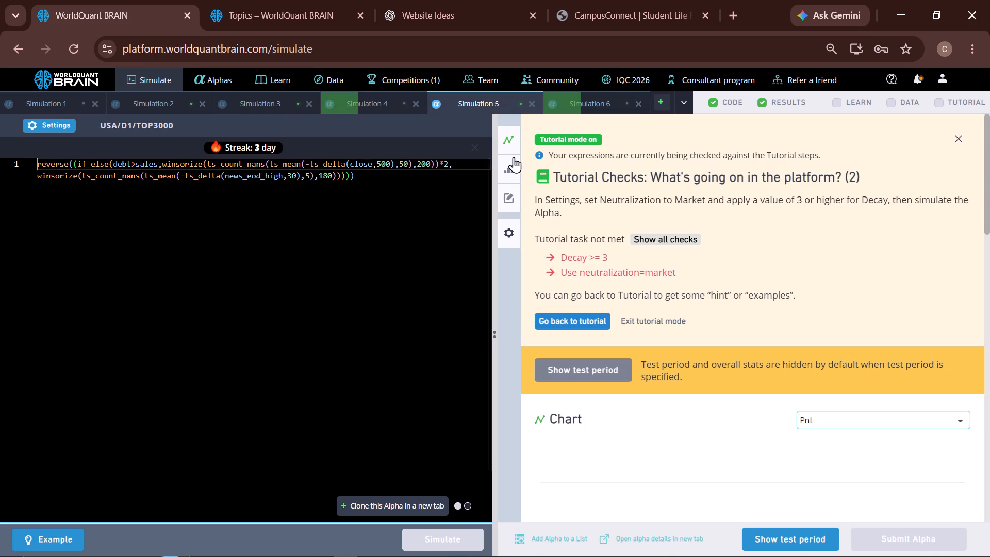
click(956, 141)
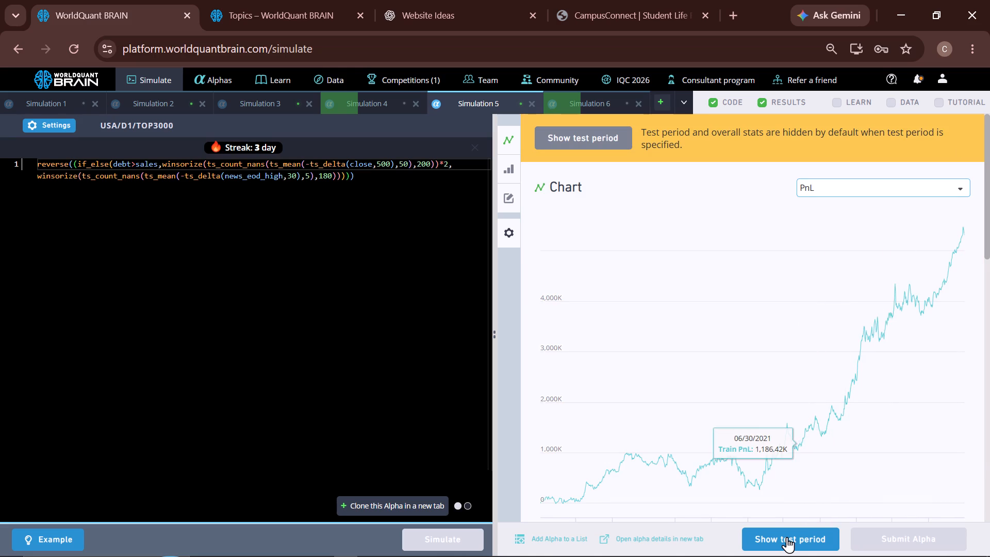
click(787, 537)
scroll(789, 449, down, 1)
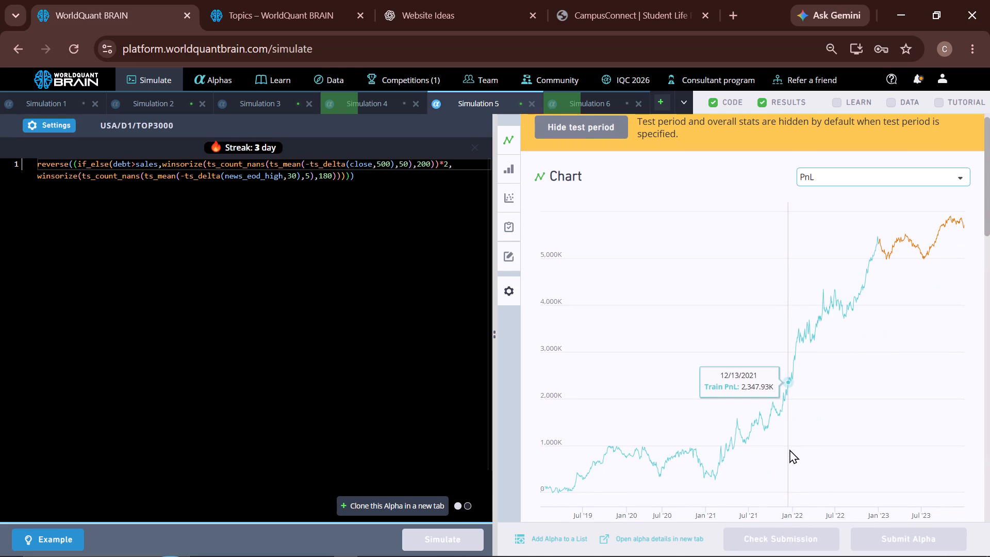
scroll(789, 449, down, 2)
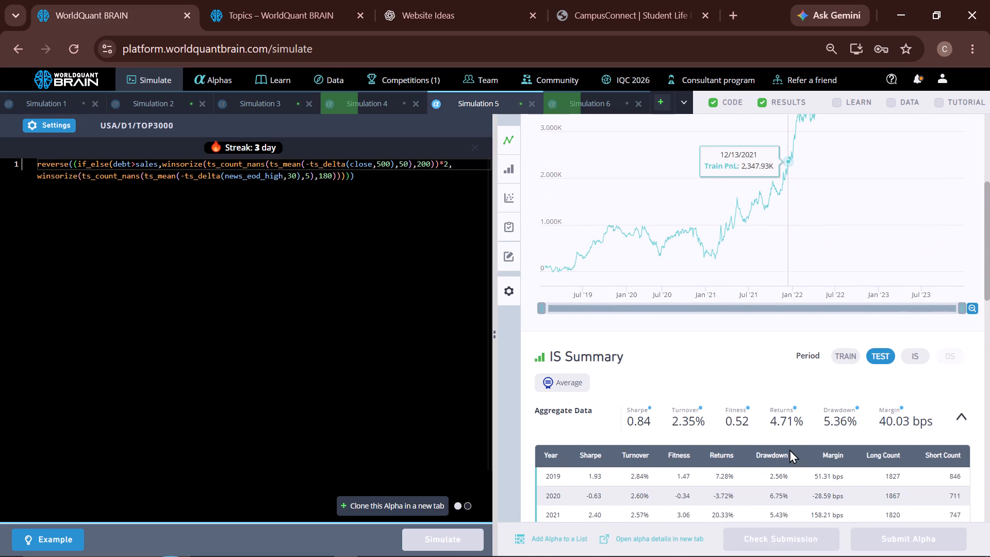
scroll(789, 449, down, 1)
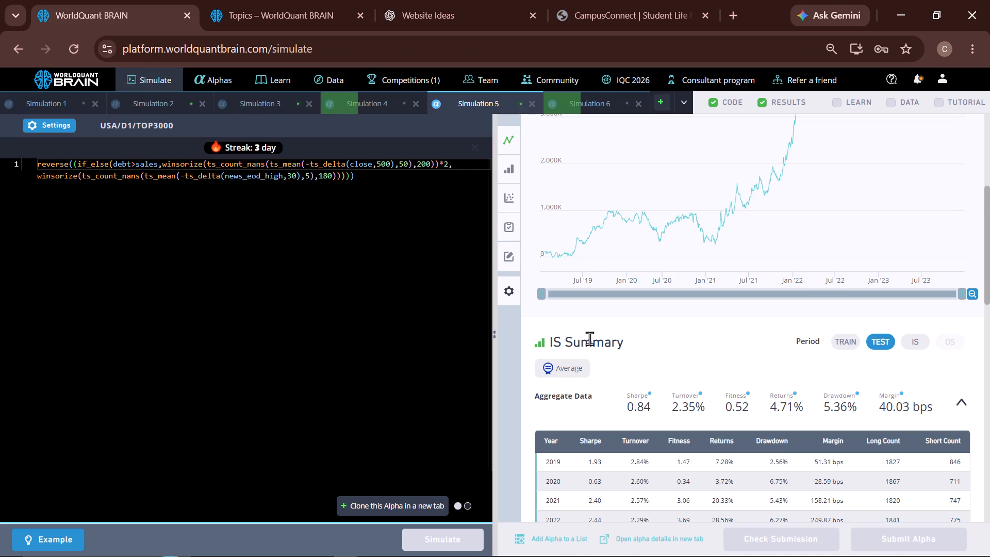
scroll(589, 338, down, 4)
click(587, 348)
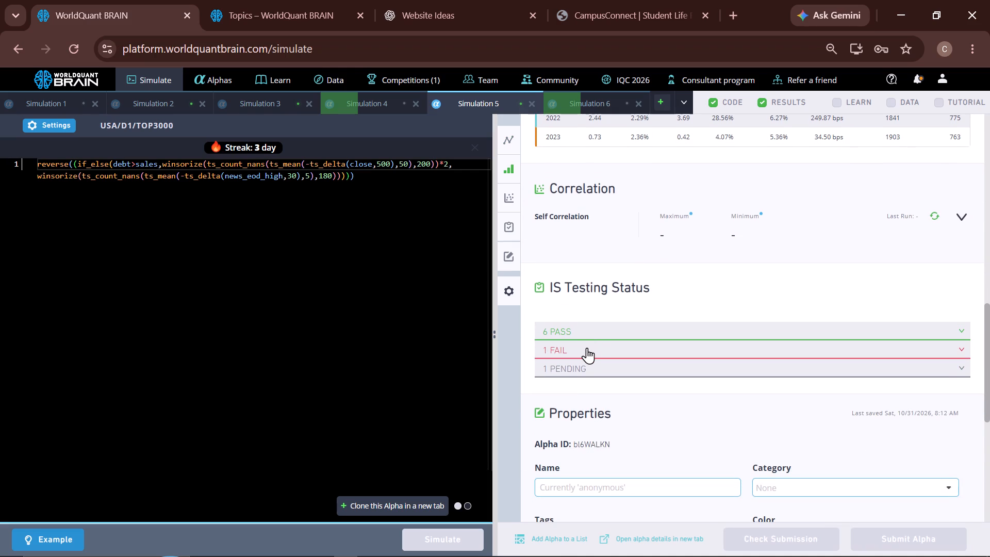
click(587, 348)
Increase the decay in Simulation 5's settings and rerun the simulation.
click(52, 124)
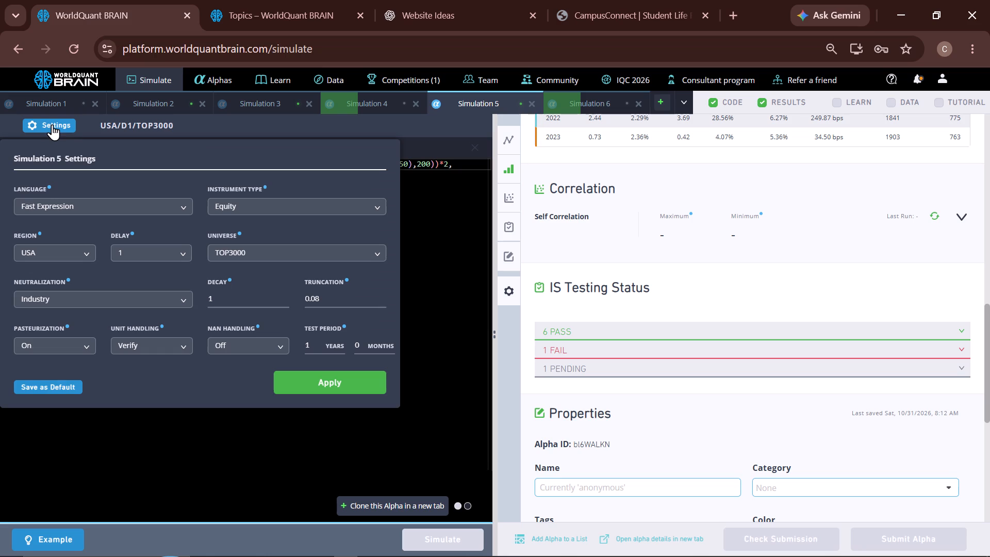
triple_click(286, 296)
double_click(286, 296)
click(286, 296)
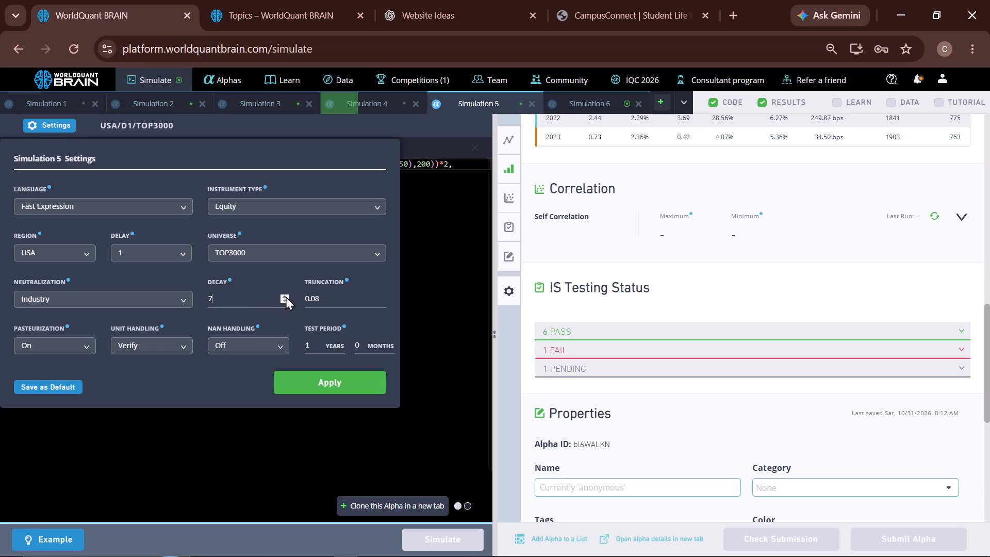
click(286, 296)
click(335, 390)
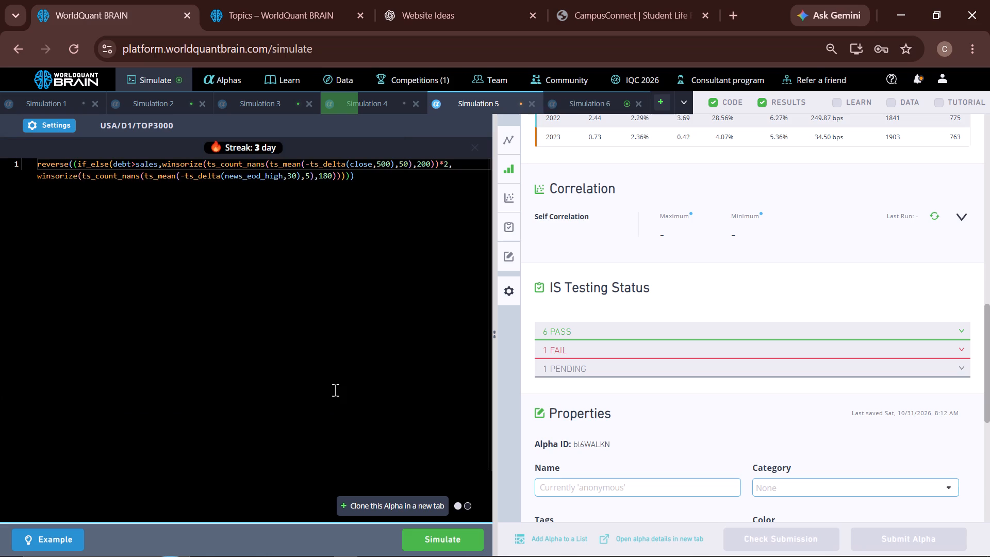
click(425, 528)
click(432, 540)
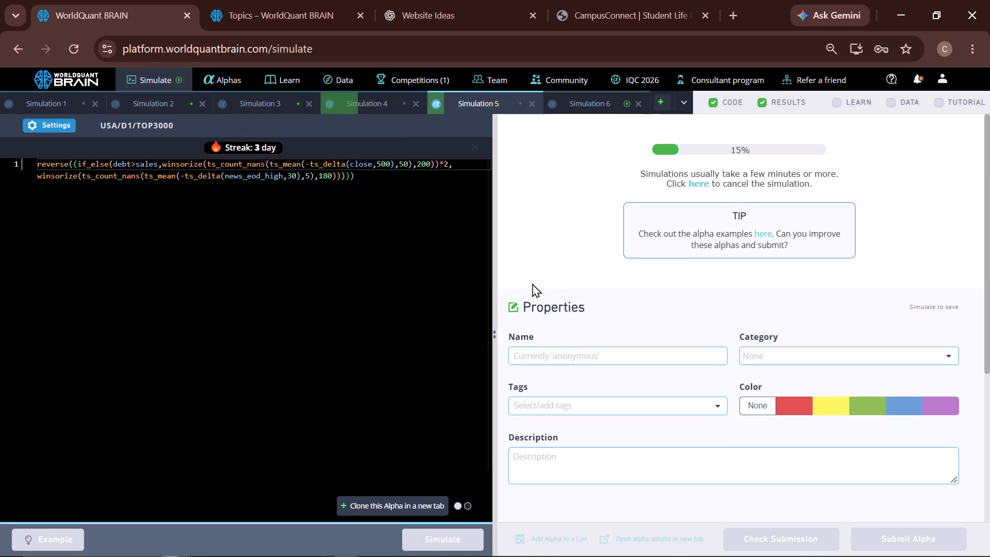
Review Simulation 6's results with the test period shown, checking the IS-period summary and the failed IS tests.
click(612, 99)
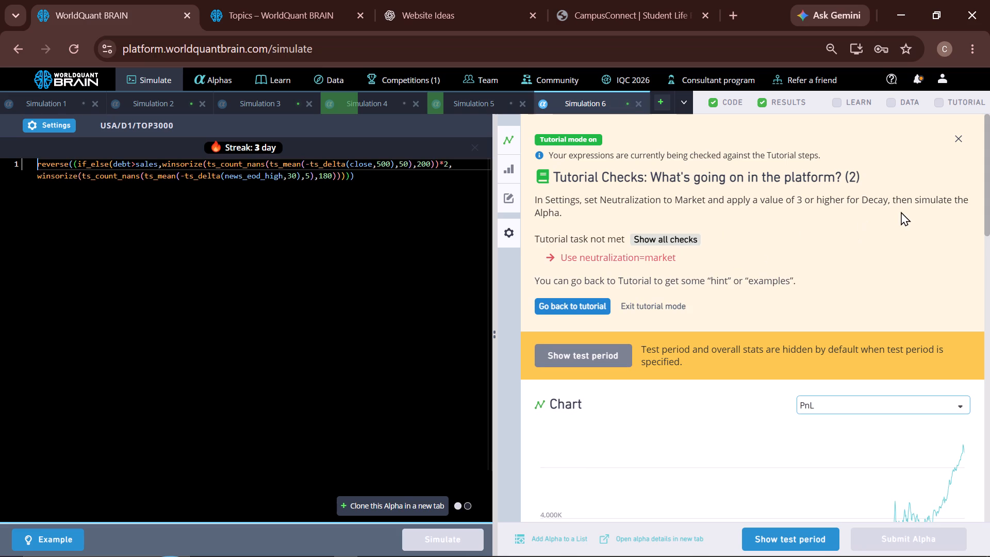
click(954, 142)
scroll(820, 348, down, 2)
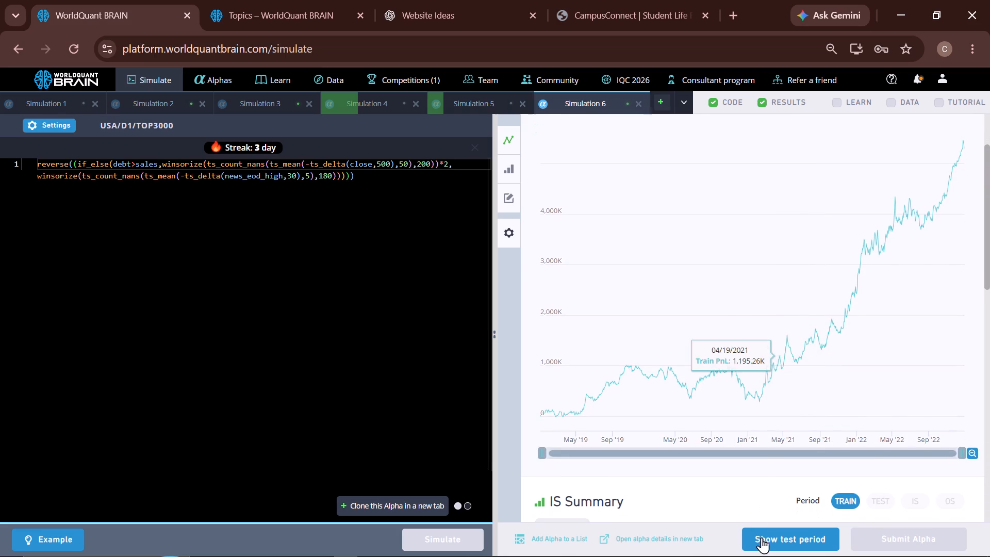
click(763, 537)
scroll(810, 433, down, 2)
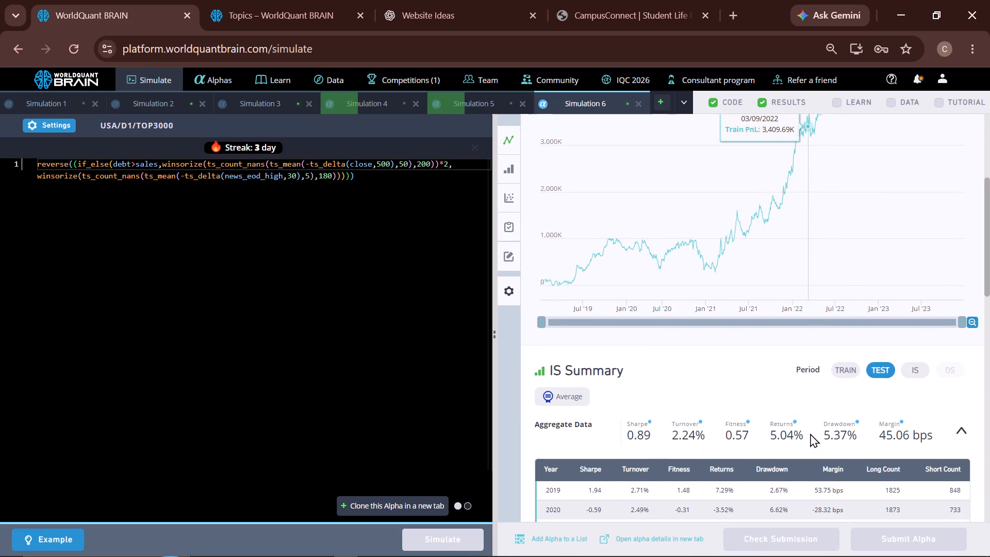
scroll(810, 433, down, 1)
click(915, 324)
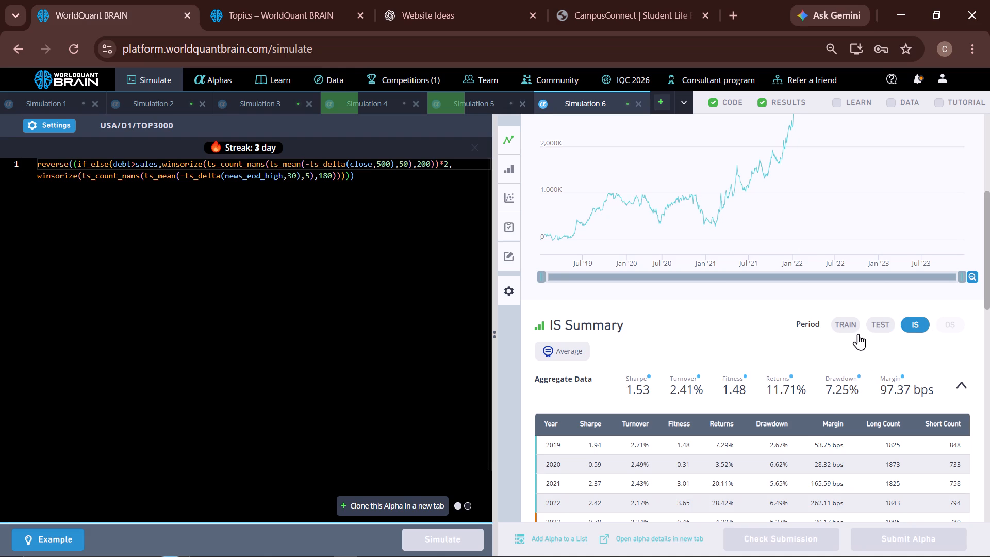
scroll(761, 345, down, 4)
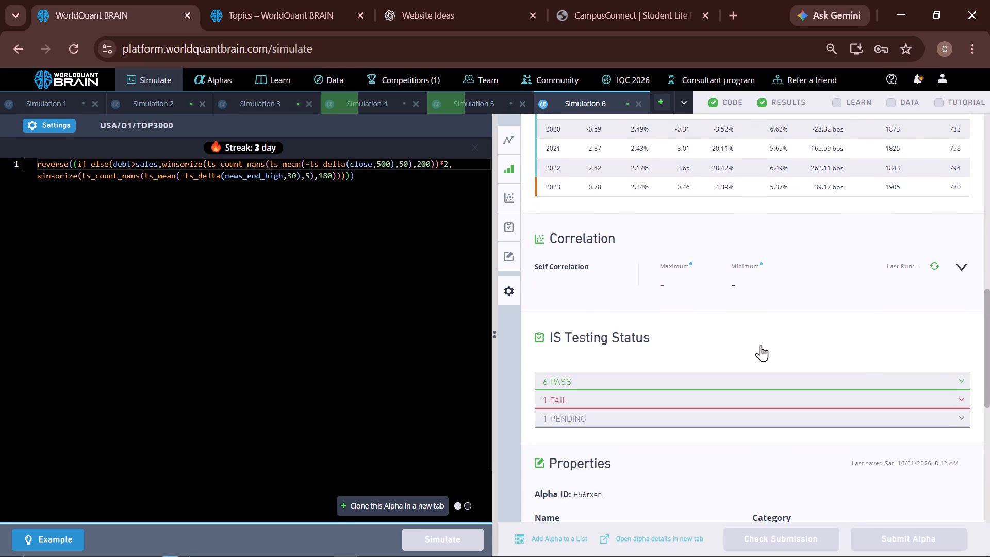
click(697, 400)
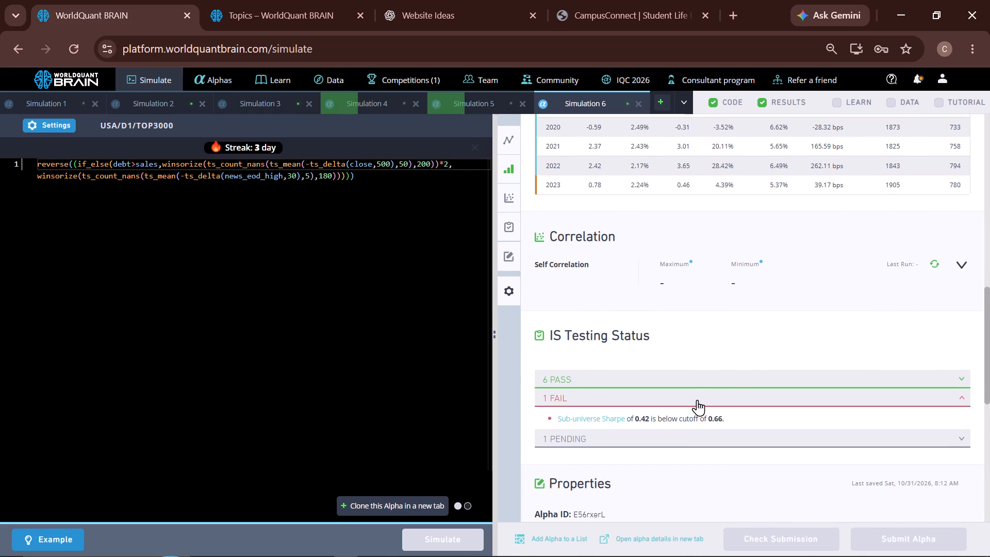
click(697, 400)
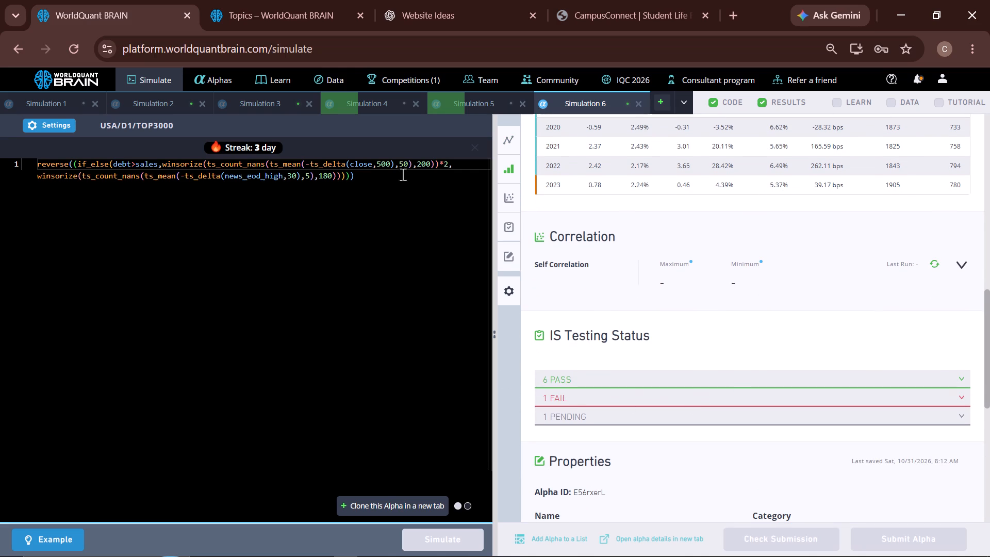
Set the ts_mean window around ts_delta(close,500) to 25 in Simulation 6's expression and simulate the alpha.
double_click(407, 165)
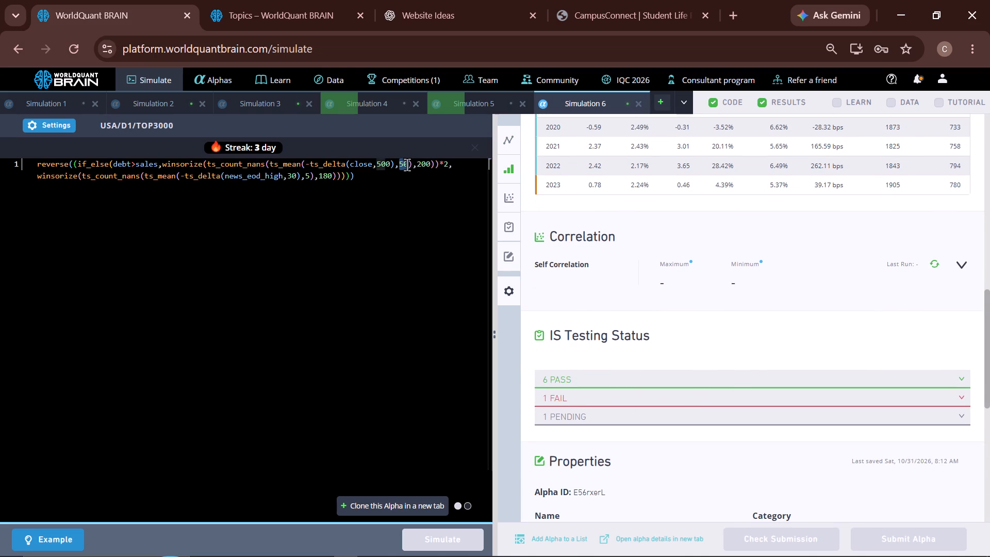
text(24)
key(BackSpace)
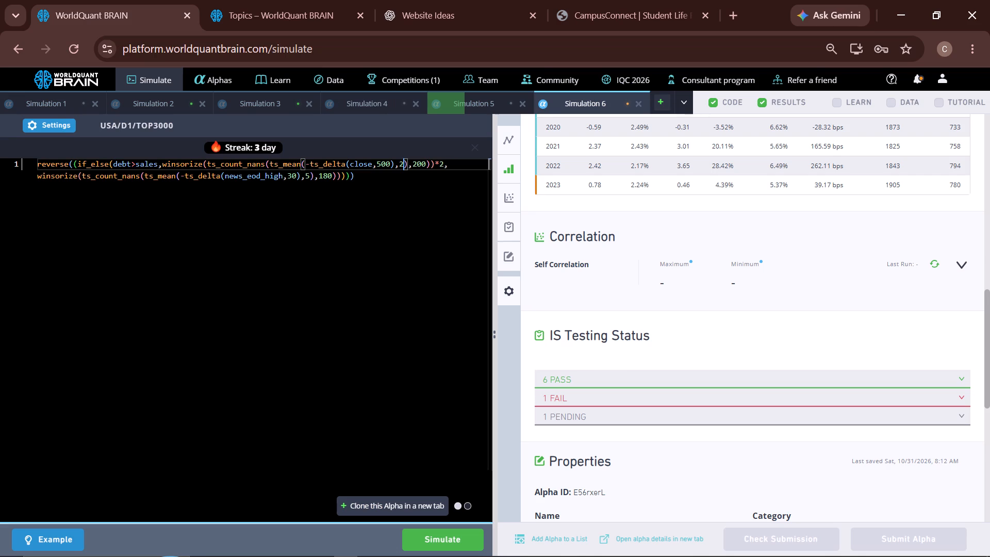
key(5)
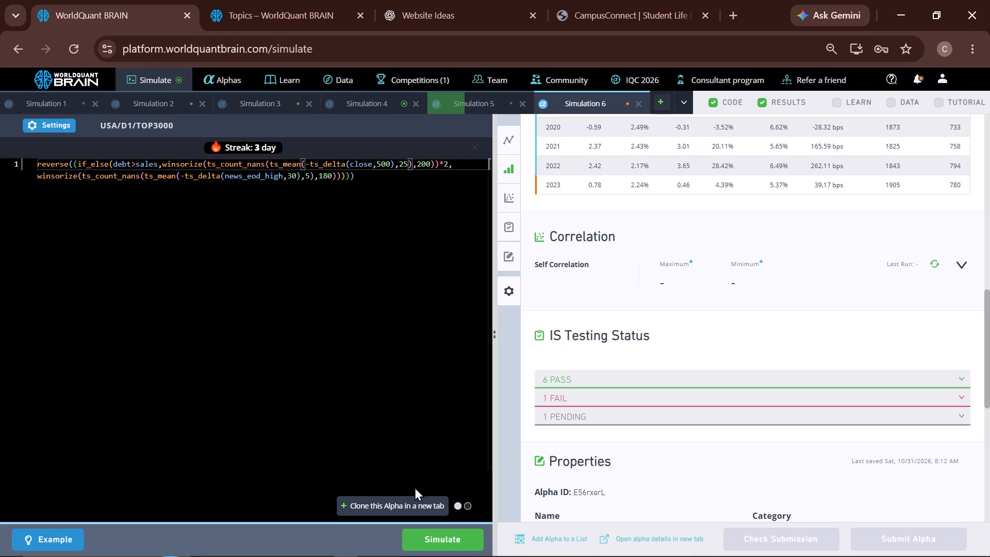
click(435, 535)
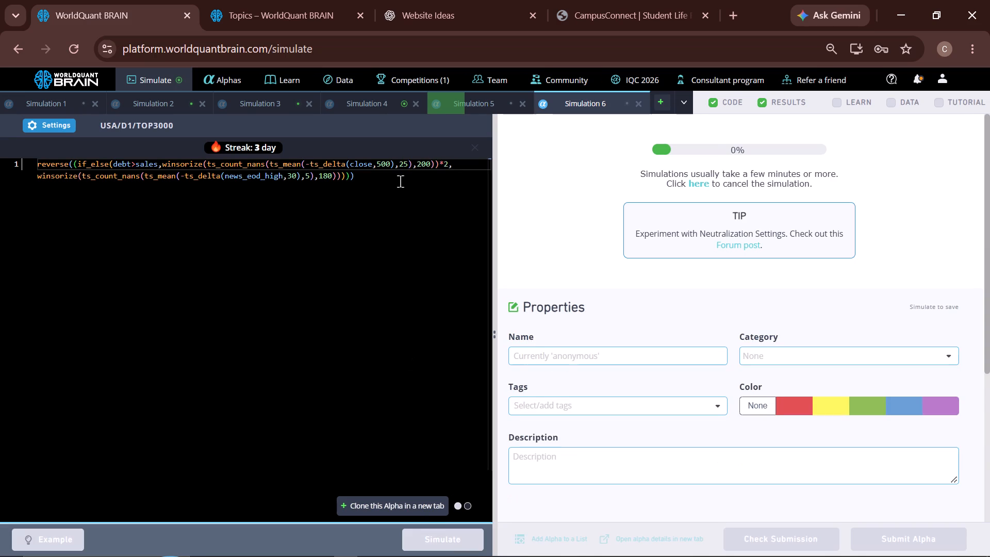
Review Simulation 4's results with the tutorial checks dismissed and the test period shown.
click(367, 104)
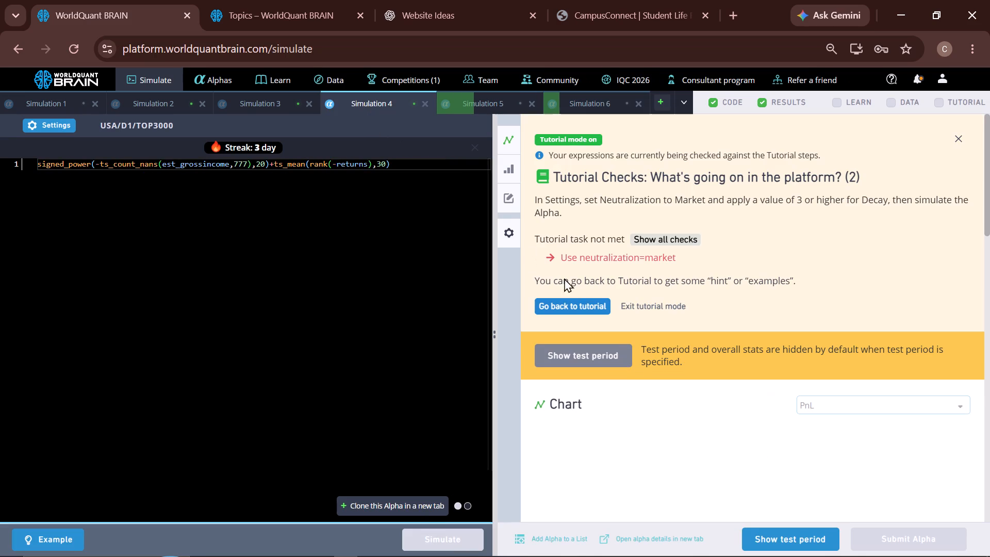
click(958, 137)
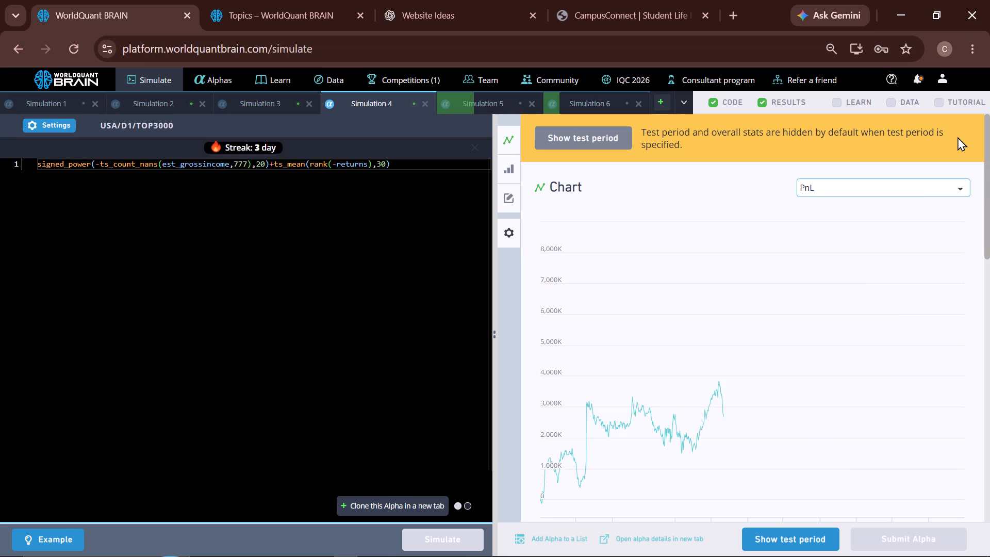
click(767, 537)
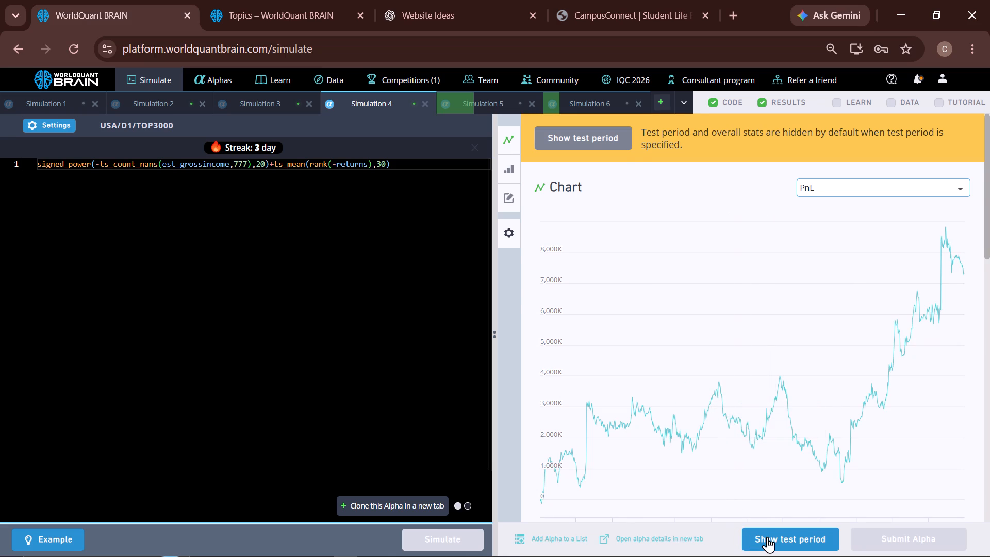
scroll(762, 419, down, 6)
scroll(762, 419, up, 7)
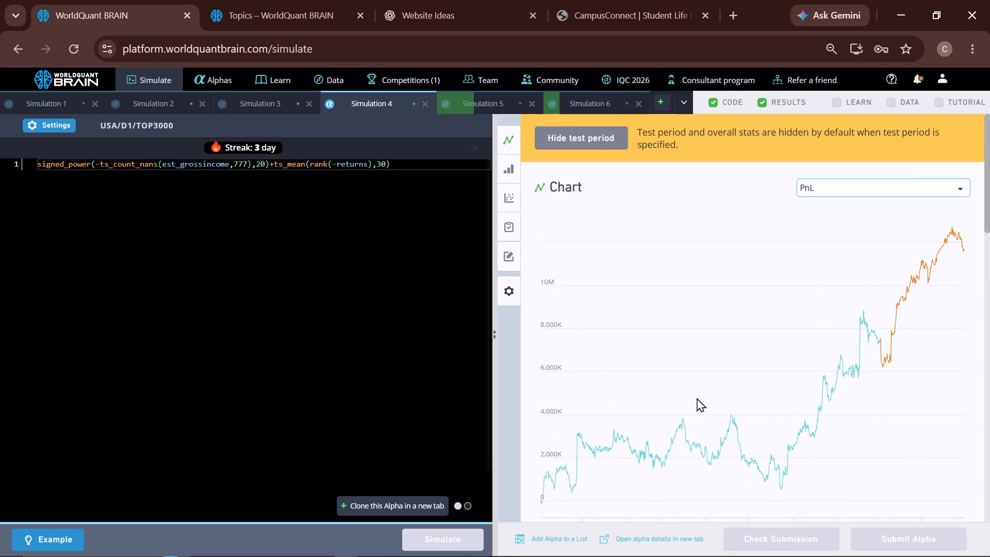
Replace est_grossincome with recurring_assets_fair_value_2 inside Simulation 4's ts_count_nans and simulate the alpha.
triple_click(200, 163)
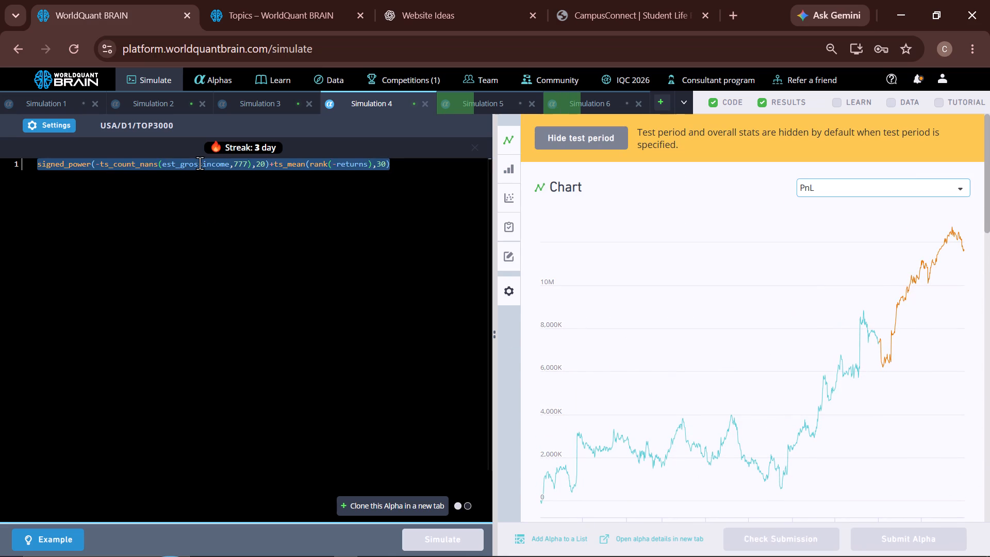
double_click(200, 163)
text(re)
click(224, 222)
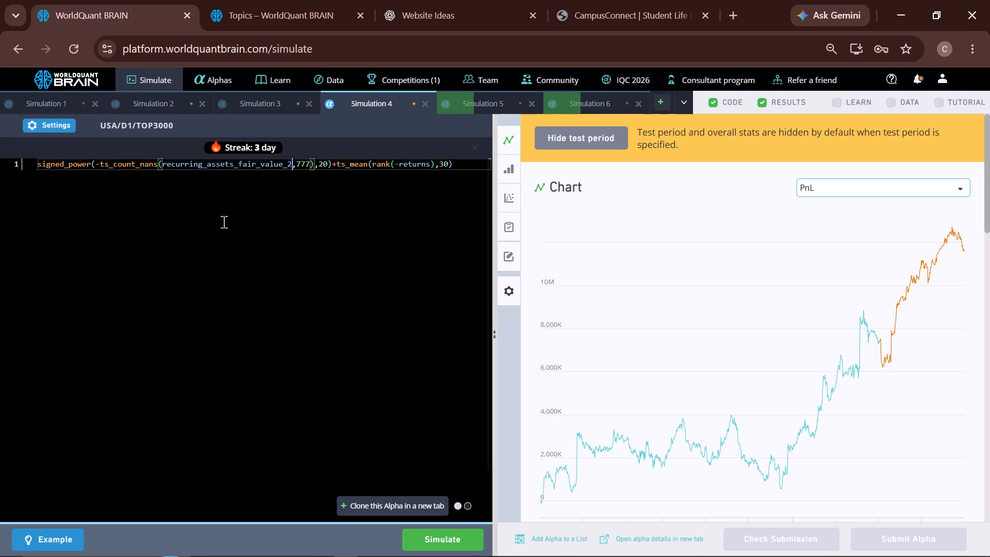
click(423, 535)
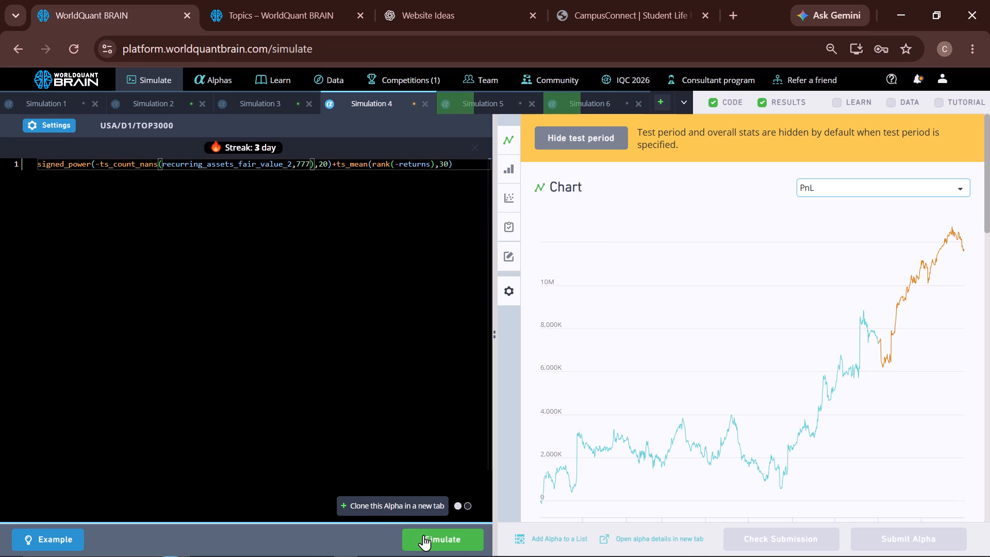
double_click(423, 535)
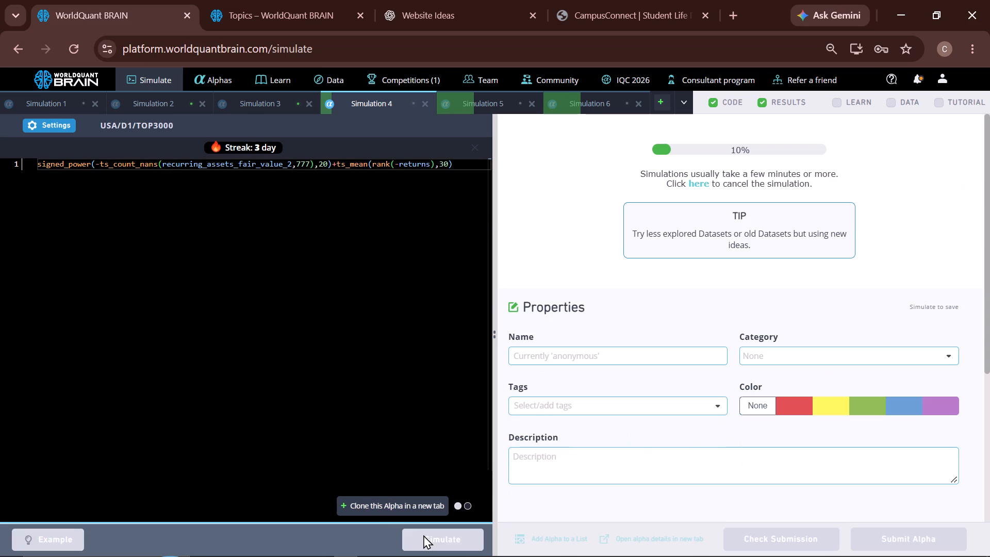
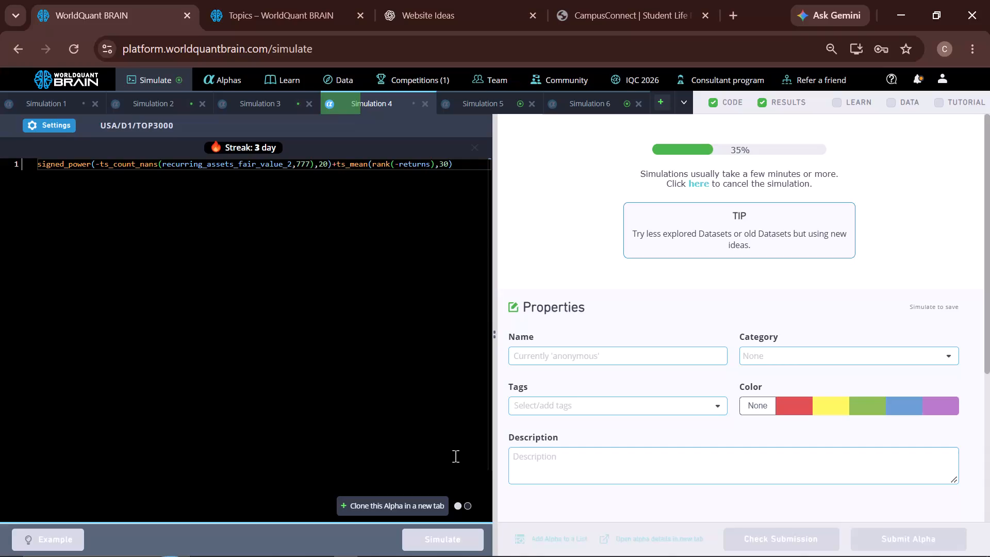
Show the test period in Simulation 5's results and check its PnL chart.
click(501, 97)
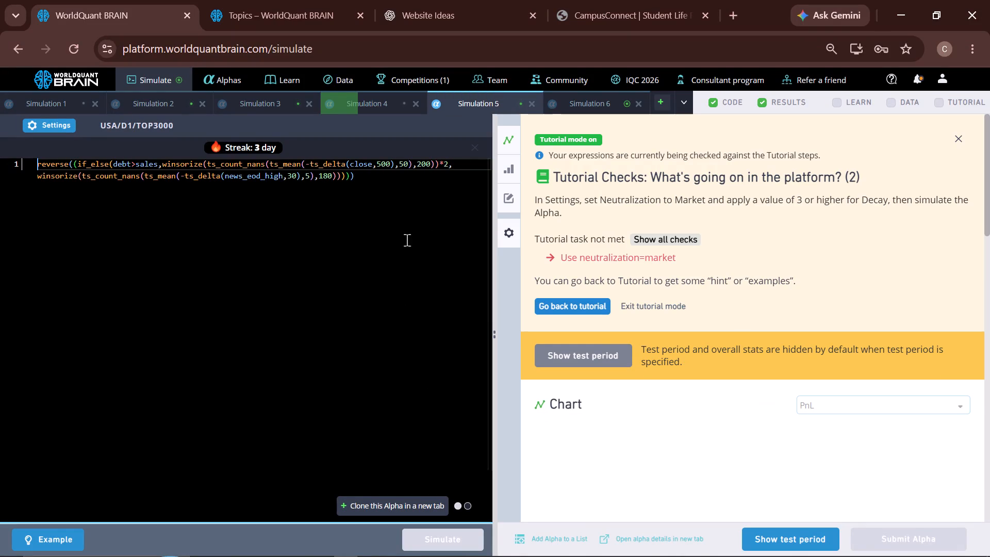
click(773, 538)
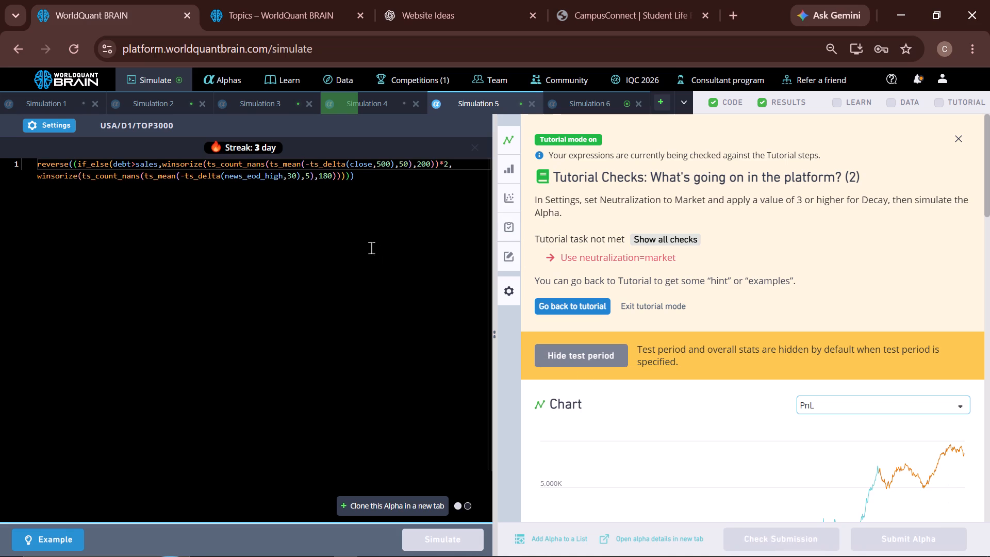
Set the ts_mean window around ts_delta(close,500) to 4 in Simulation 5's expression and simulate the alpha.
double_click(404, 166)
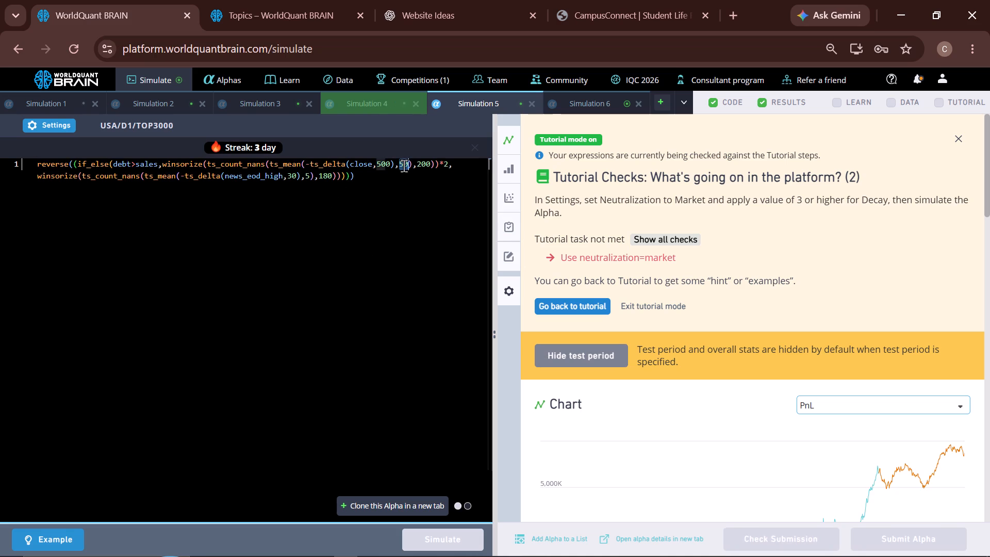
key(4)
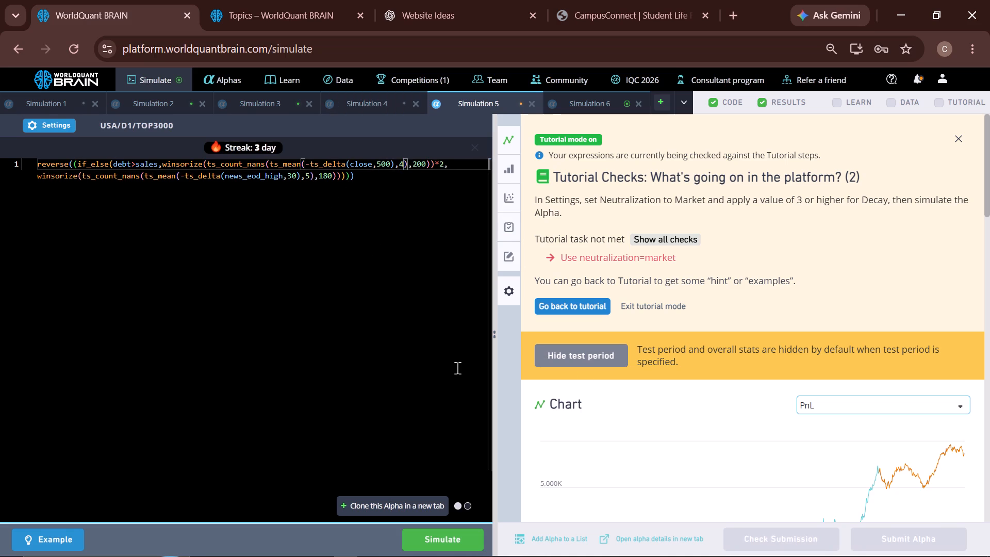
click(440, 539)
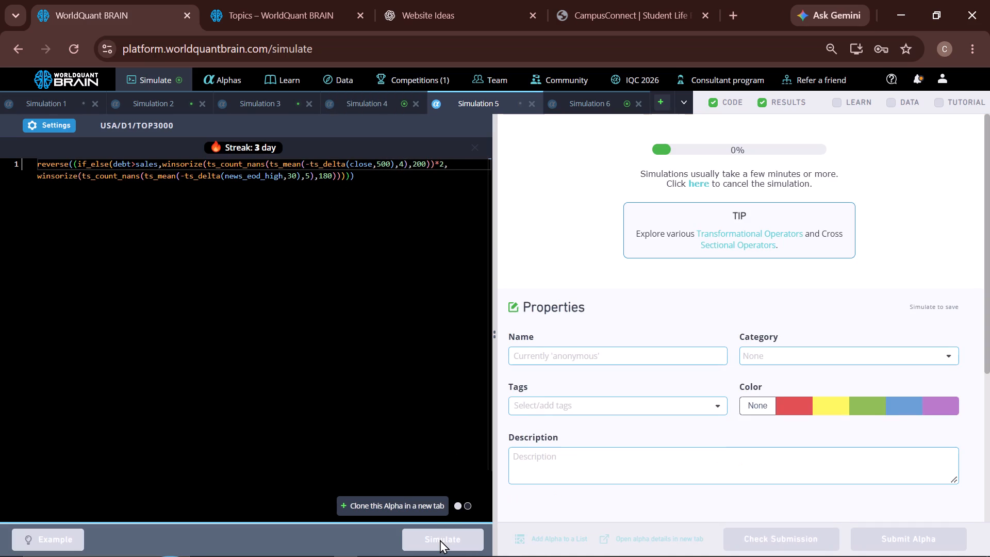
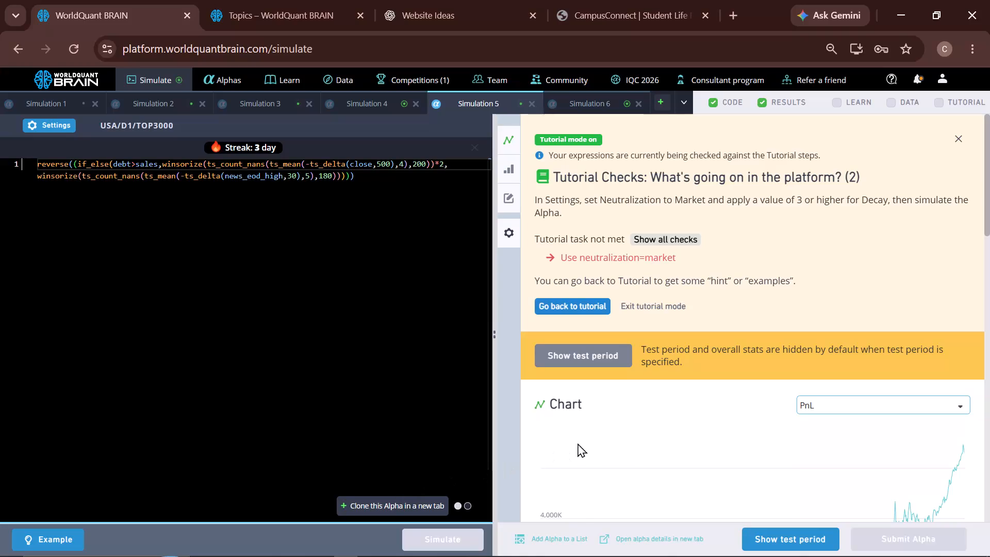
Show the test period in Simulation 5's results and view the IS Summary for the IS period.
scroll(704, 449, down, 1)
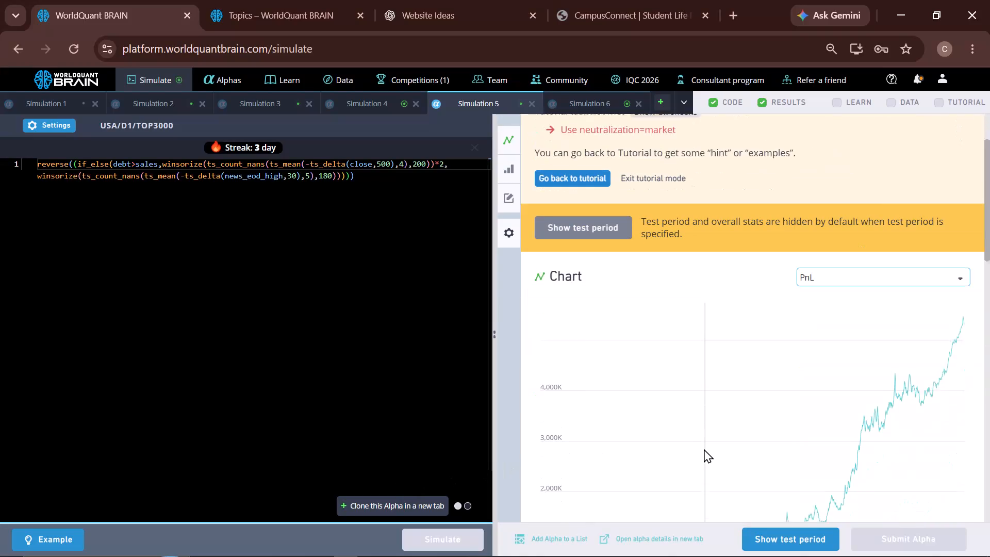
scroll(704, 449, down, 2)
scroll(788, 426, down, 3)
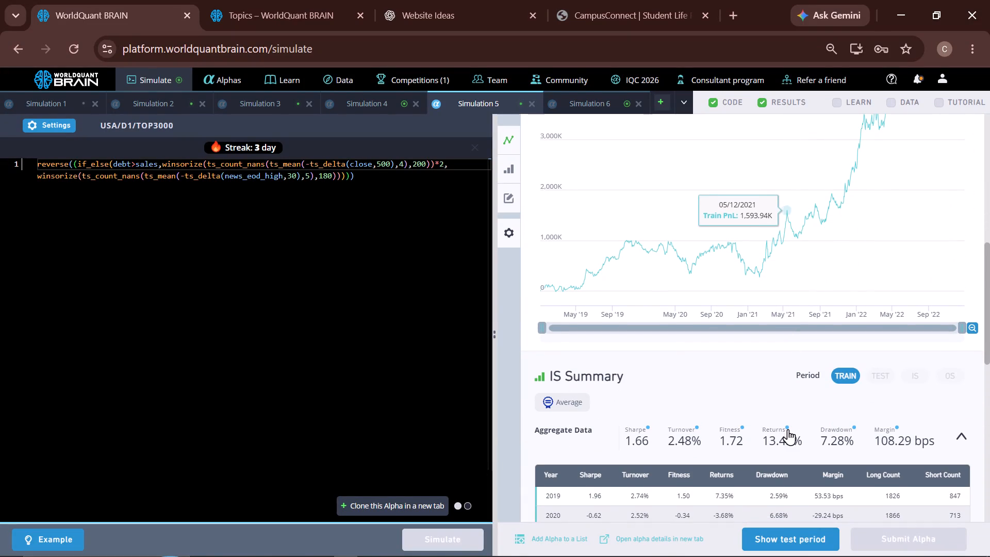
click(782, 531)
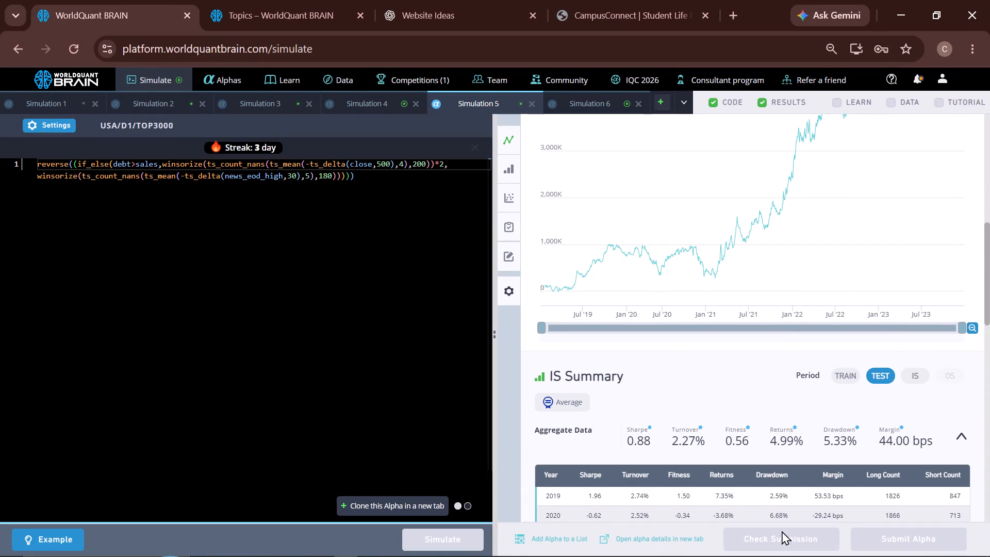
click(915, 378)
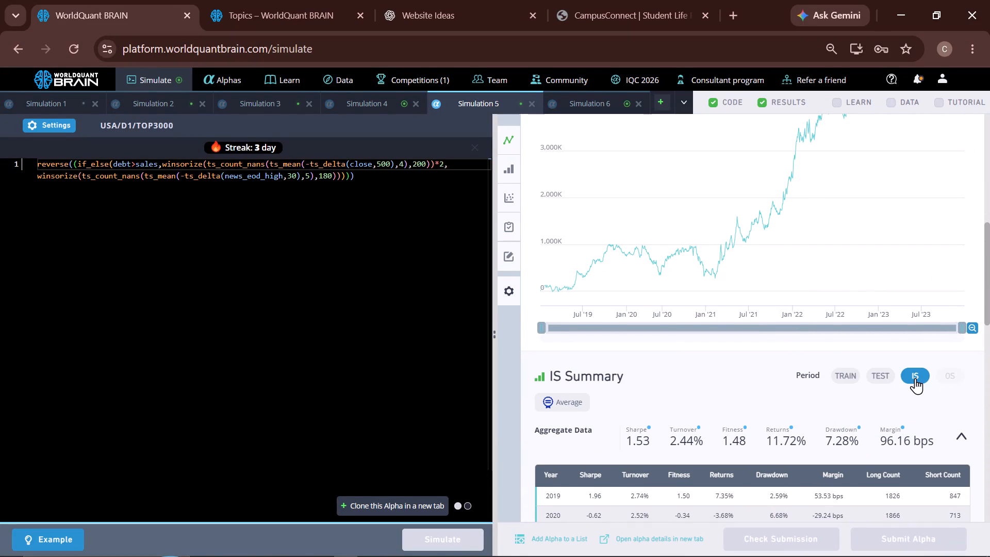
Show the test period in Simulation 6's results and expand the failed checks under IS Testing Status.
click(597, 99)
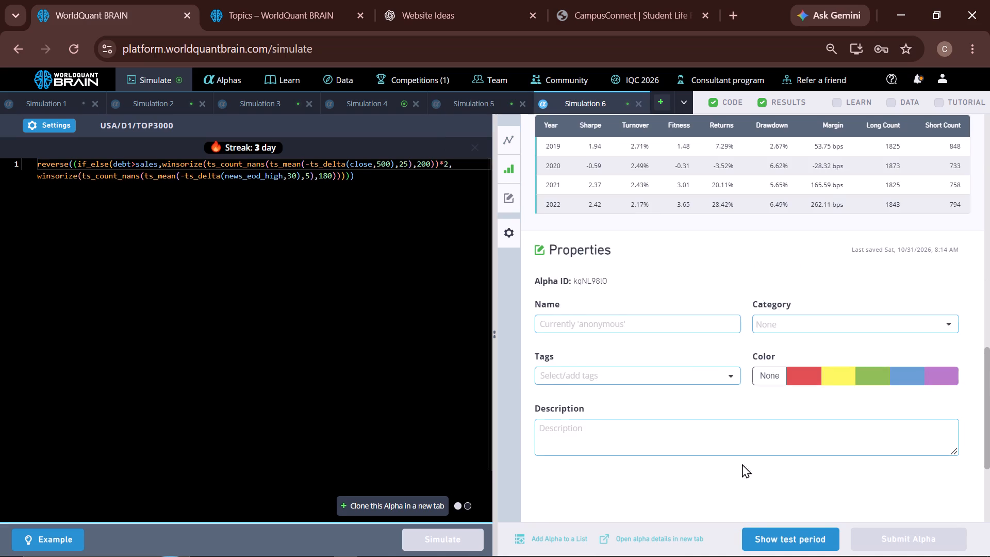
click(778, 534)
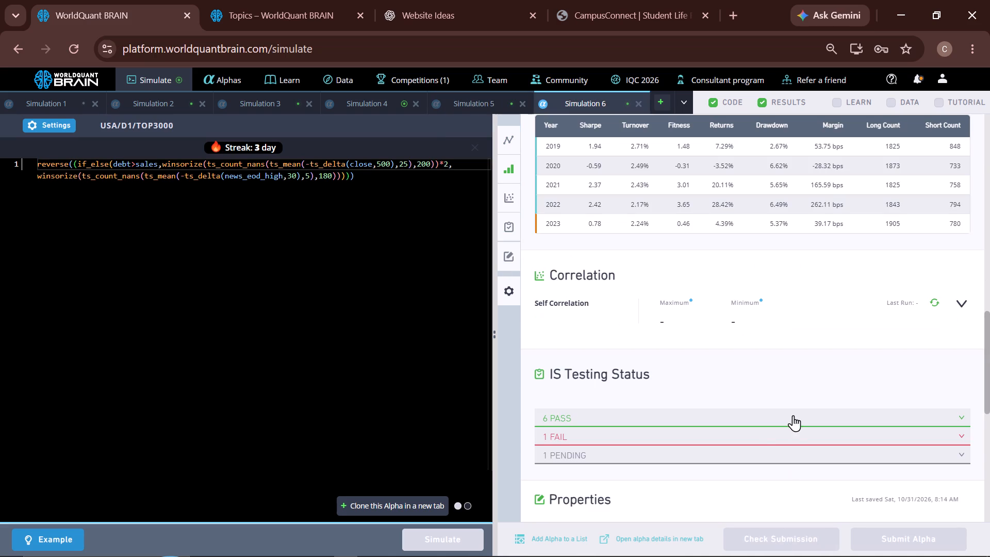
click(754, 434)
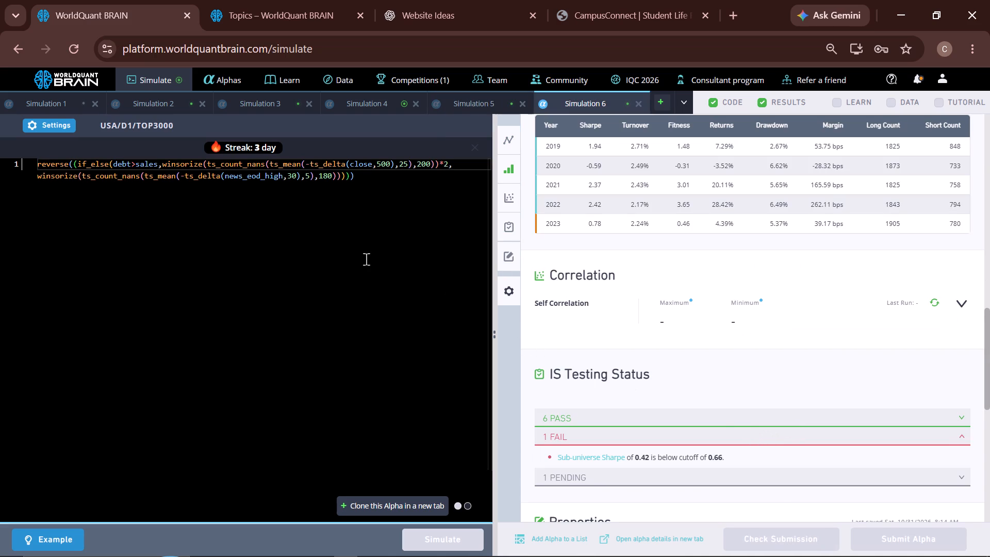
Set the ts_mean window around ts_delta(close,500) to 2 in Simulation 6's expression.
double_click(402, 166)
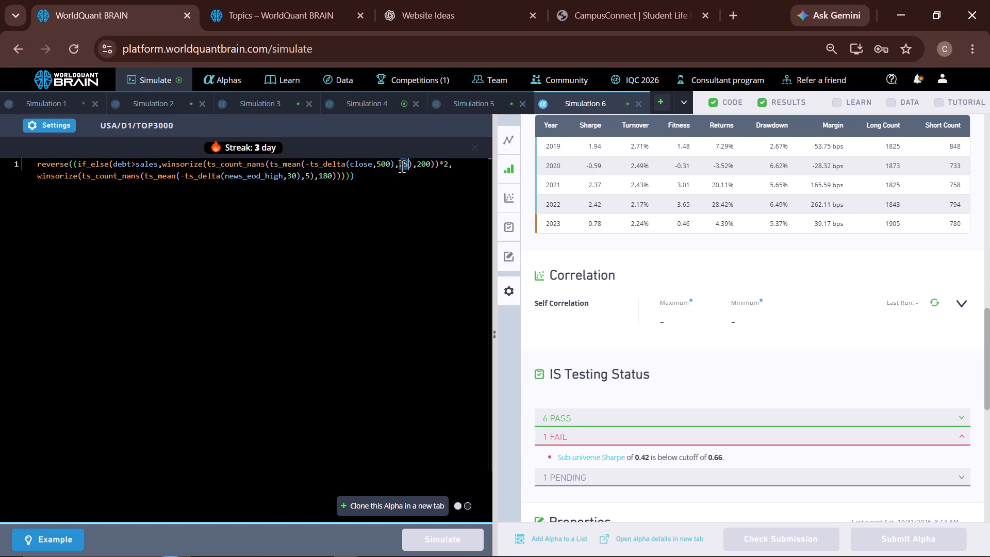
key(2)
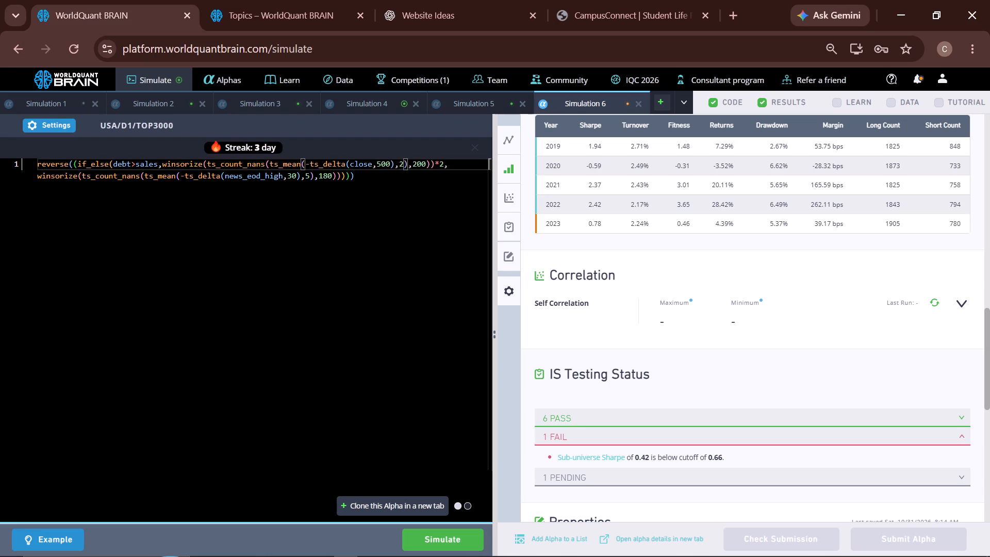
Set Simulation 6's decay to 5 in its settings and simulate the alpha.
click(55, 124)
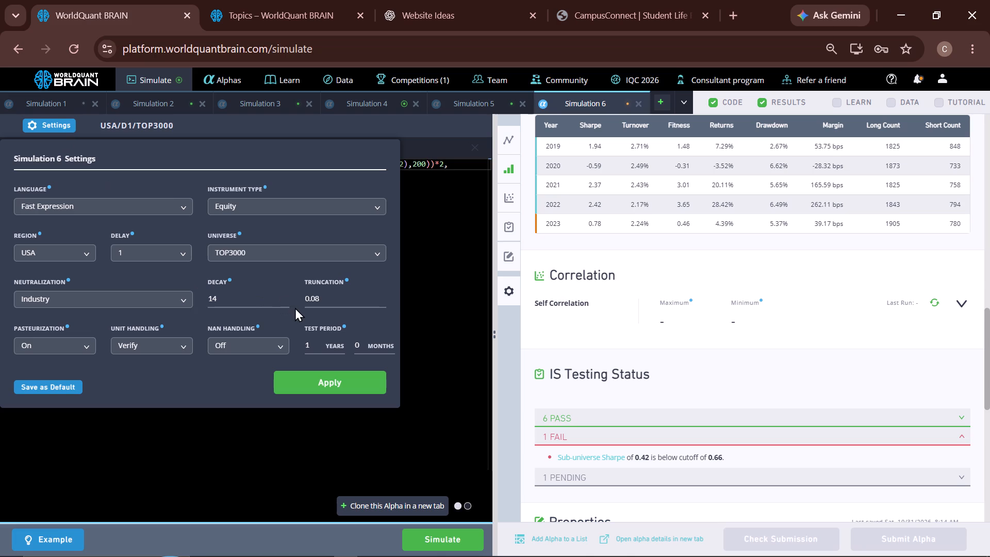
triple_click(284, 301)
triple_click(284, 301)
click(284, 301)
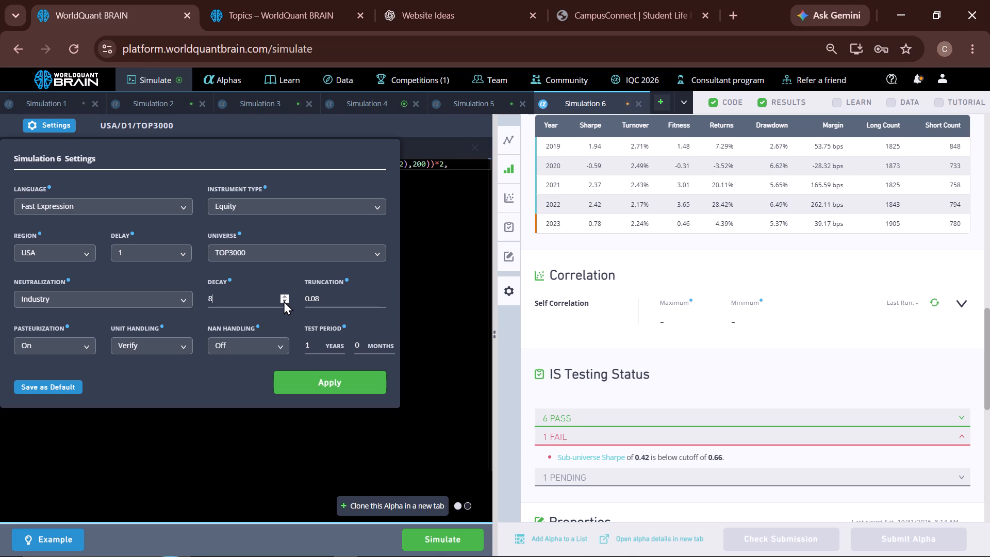
double_click(284, 301)
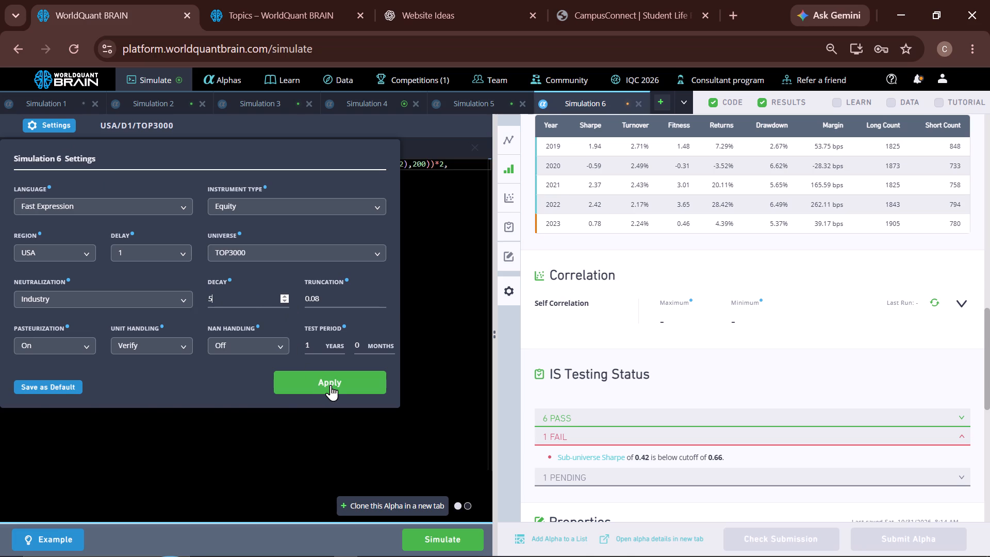
click(331, 385)
click(445, 538)
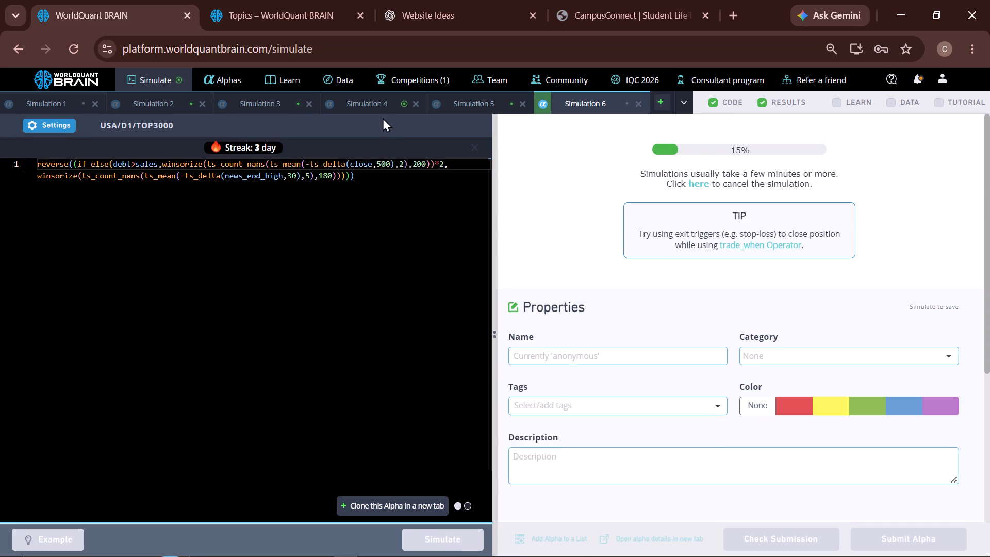
Open Simulation 4's results, dismiss the tutorial checks, and review its PnL chart and IS Summary.
click(357, 106)
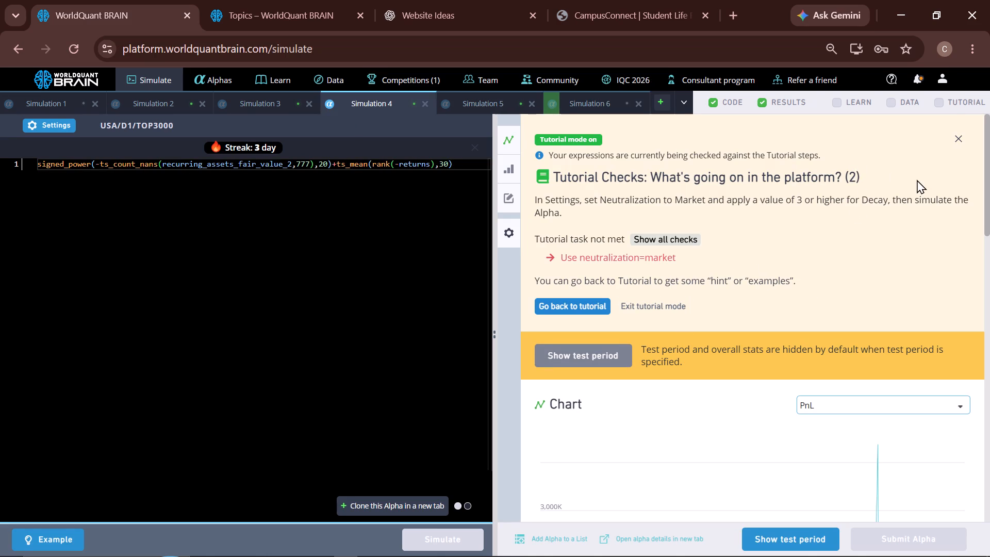
click(958, 139)
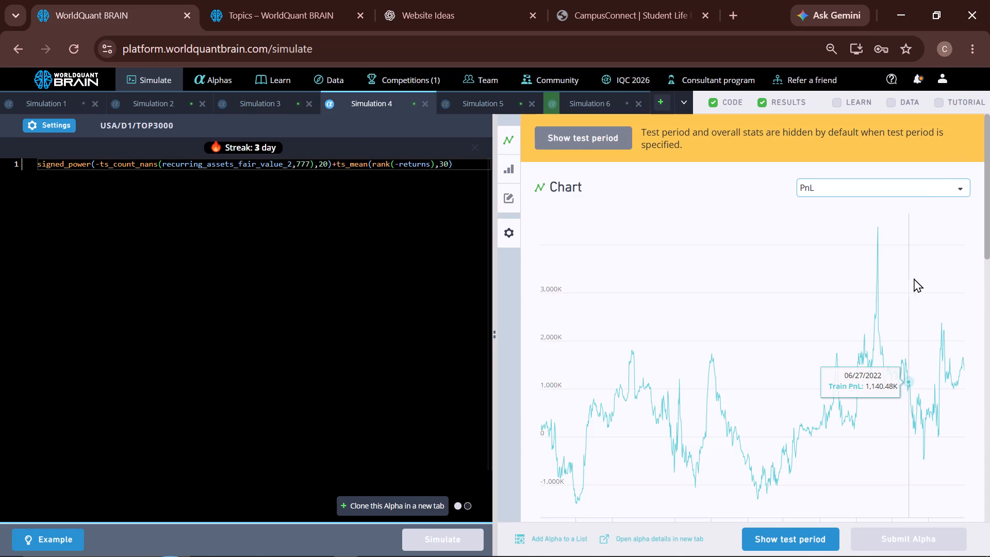
scroll(914, 278, down, 4)
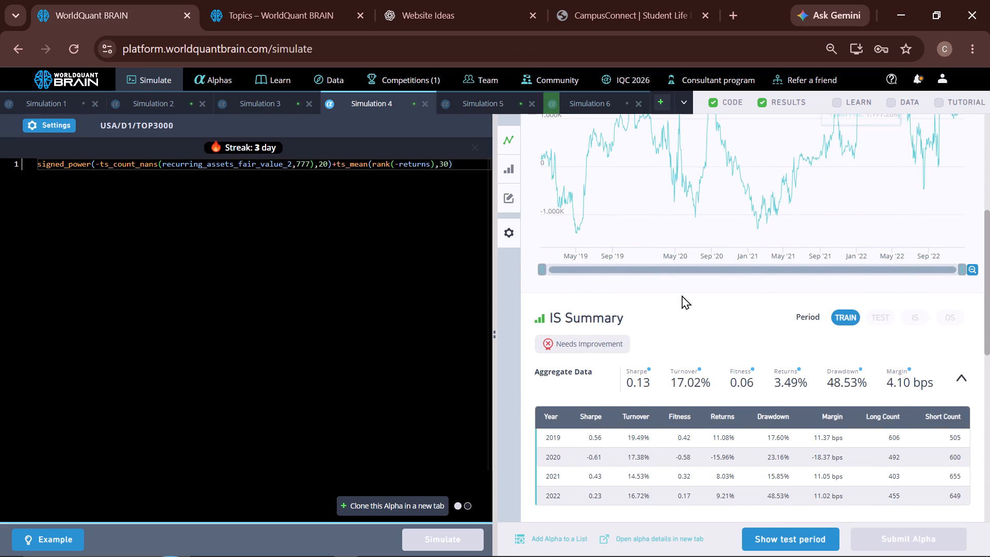
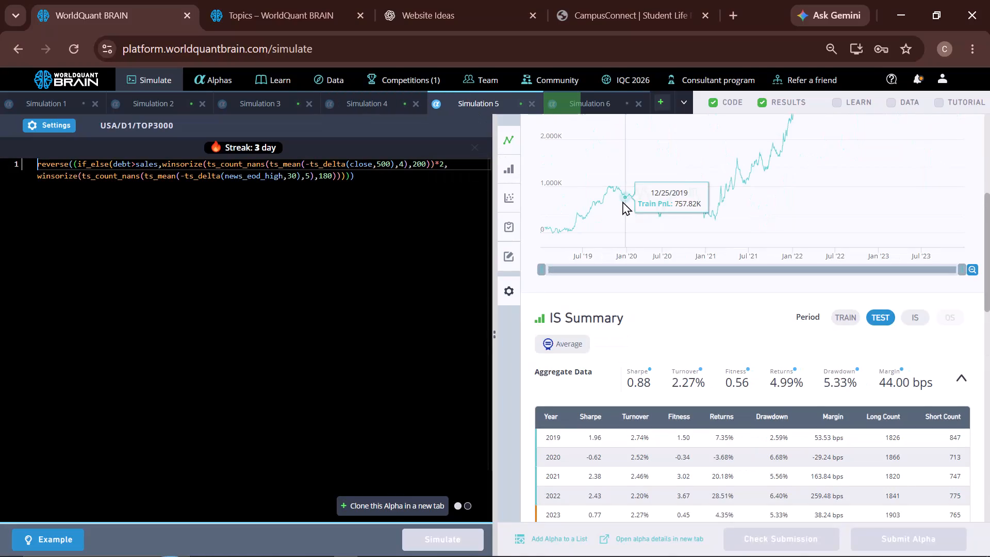
Review Simulation 5's PnL chart, switch its IS Summary to the IS period, and expand the failed and passed checks under IS Testing Status.
scroll(622, 201, up, 3)
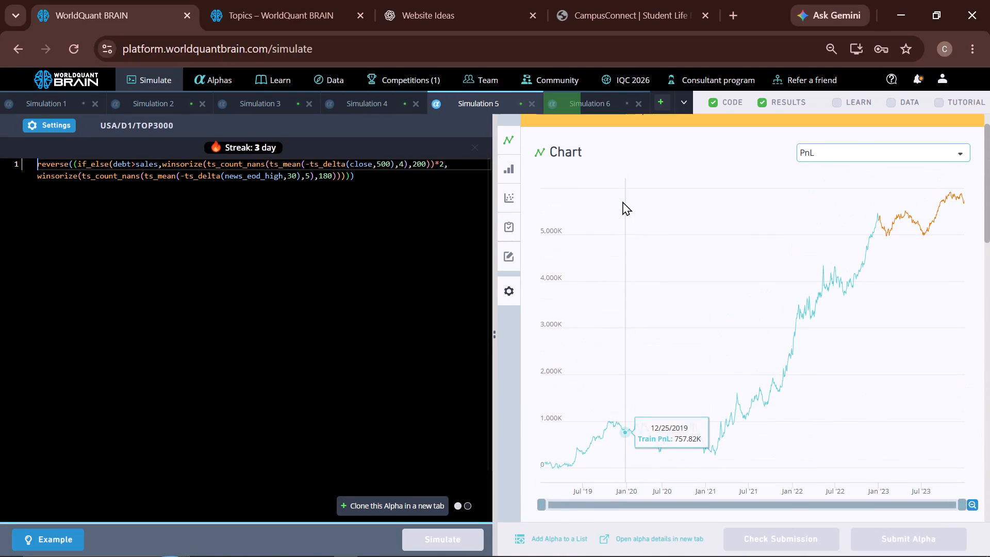
scroll(757, 317, down, 3)
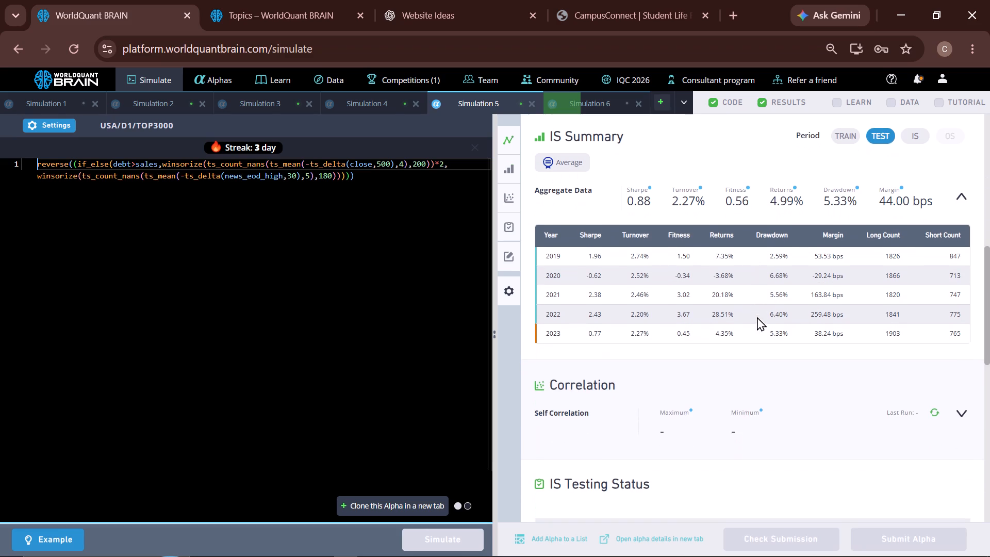
click(909, 140)
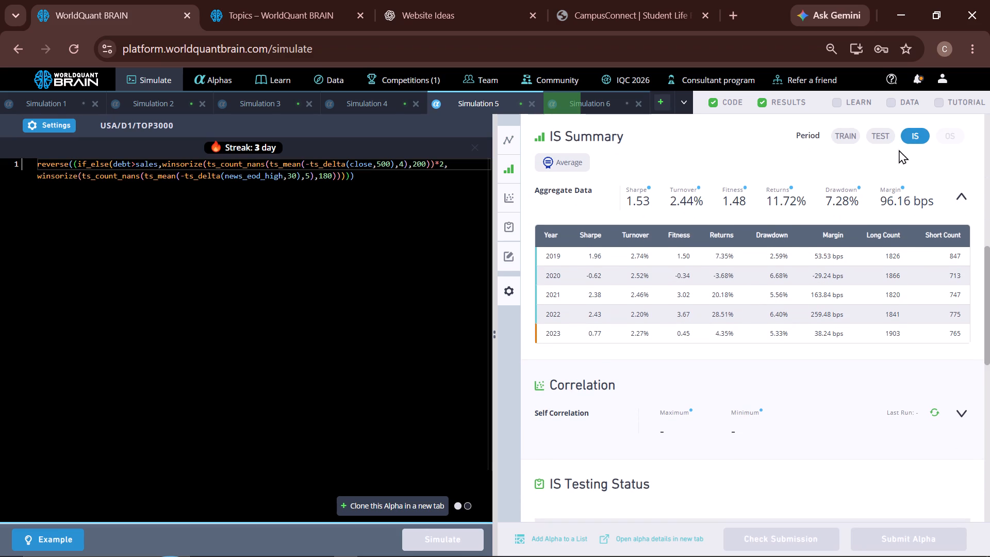
scroll(773, 228, down, 2)
click(721, 381)
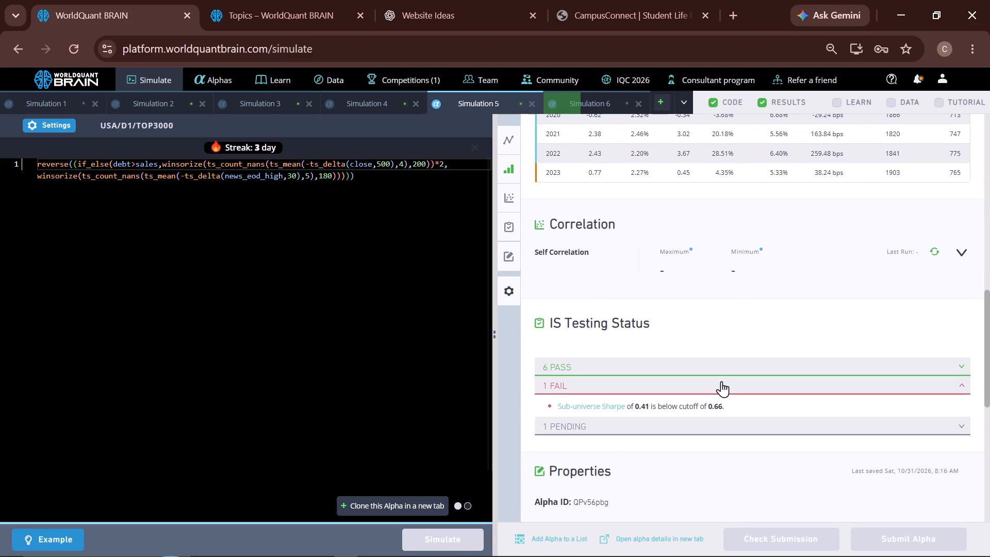
click(737, 363)
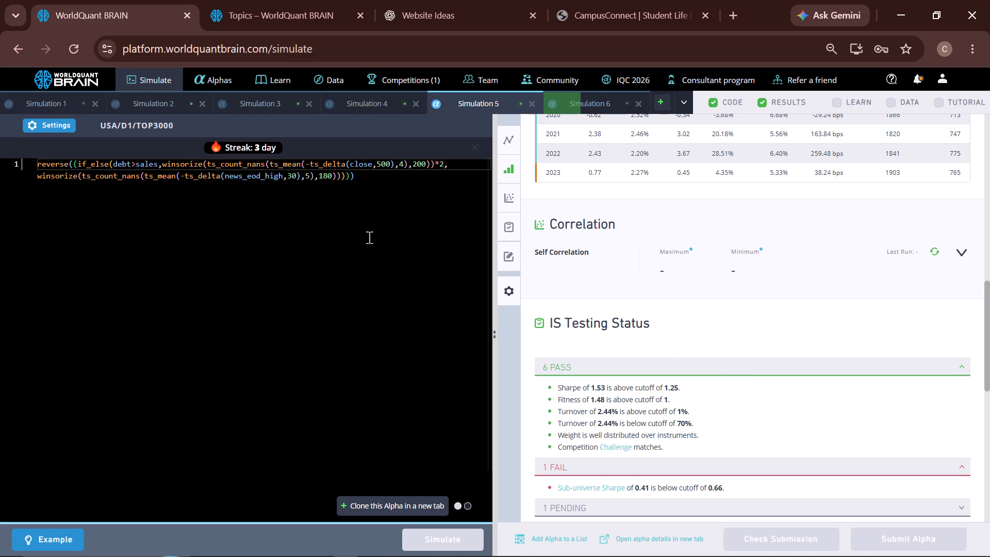
Replace the news_eod_high field with news_curr_vol in Simulation 5's expression and simulate the alpha.
double_click(242, 179)
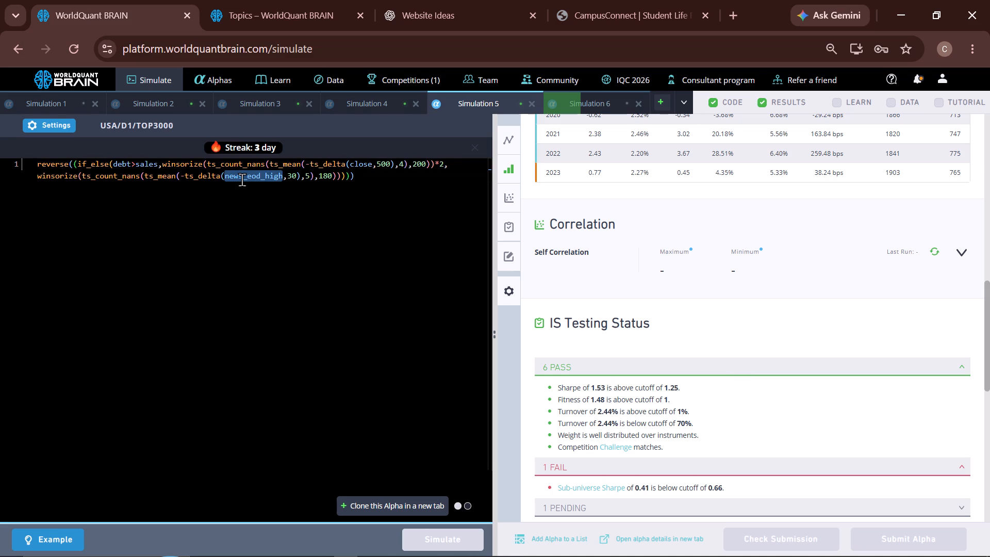
text(news)
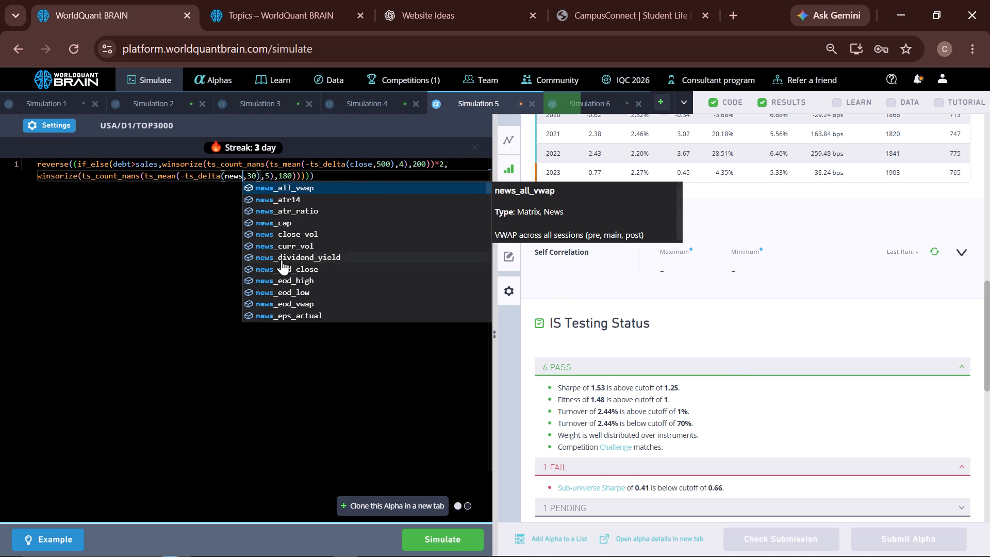
click(292, 245)
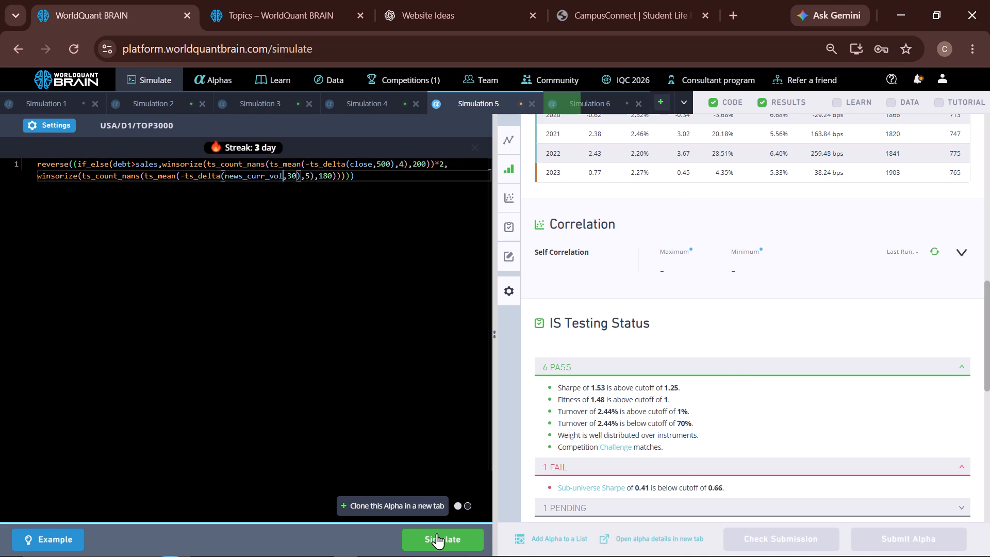
click(437, 533)
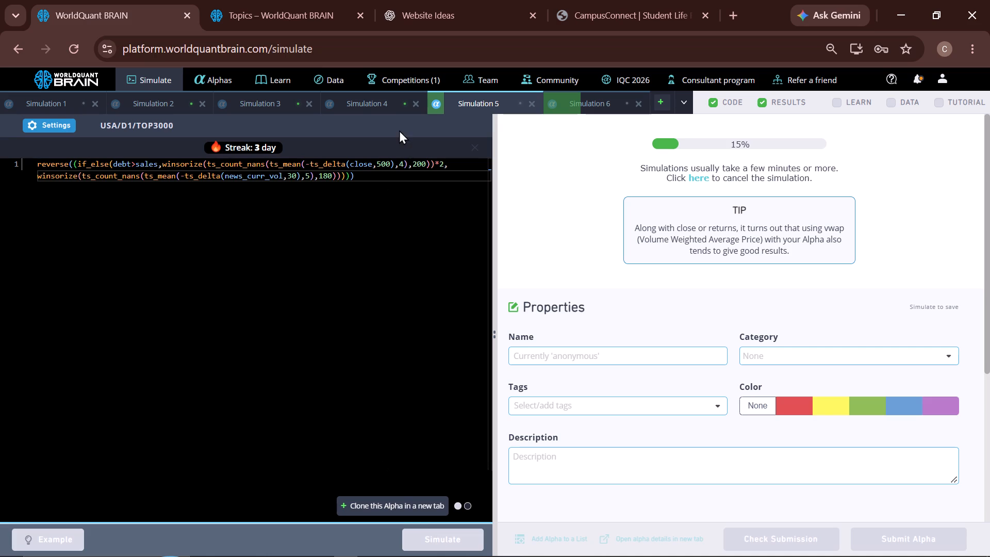
Replace recurring_assets_fair_value_2 with rd_expense in Simulation 4's expression and simulate the alpha.
click(358, 96)
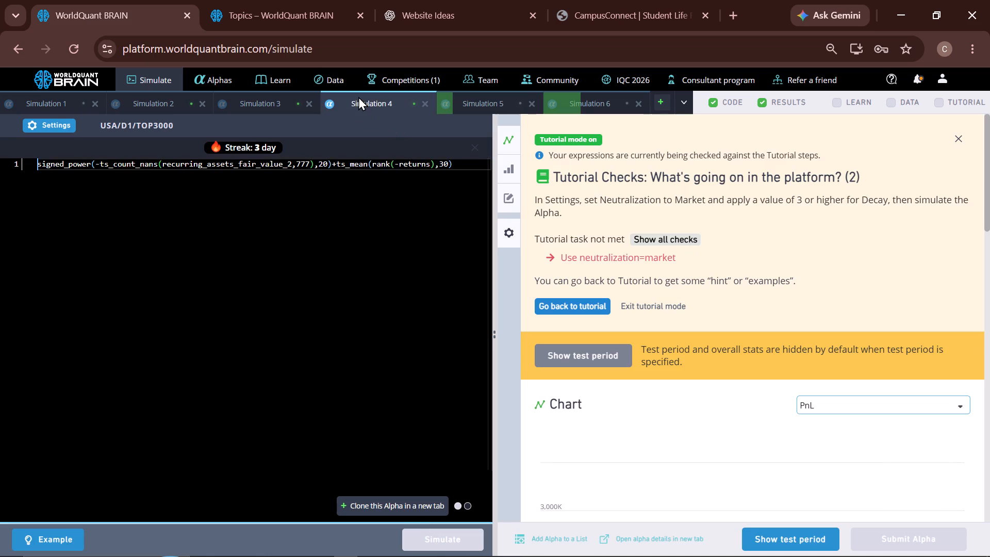
double_click(228, 162)
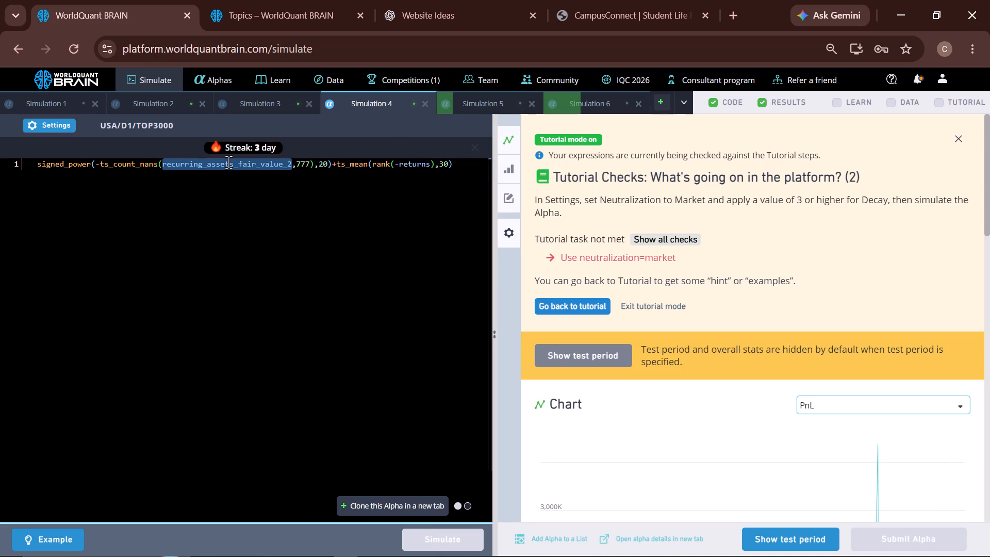
key(r)
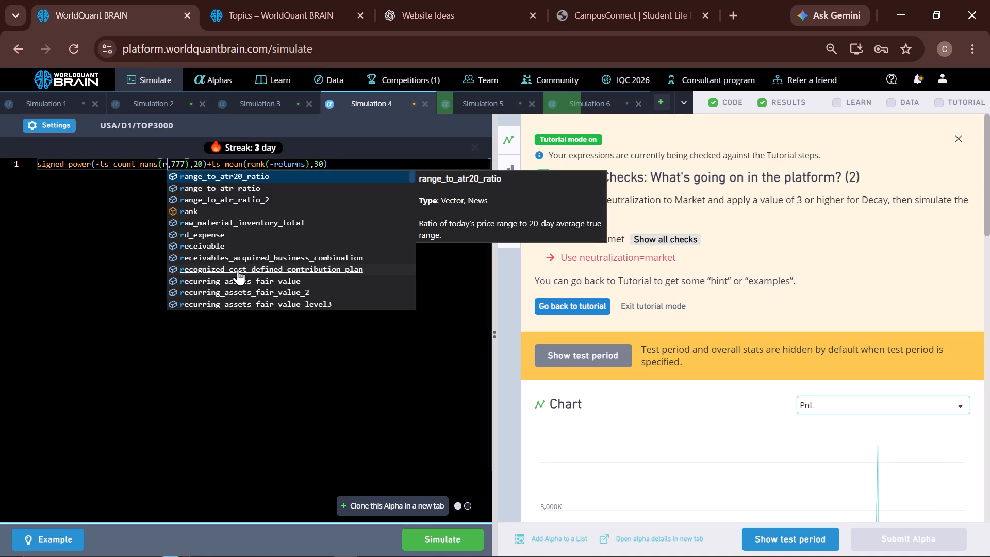
click(195, 229)
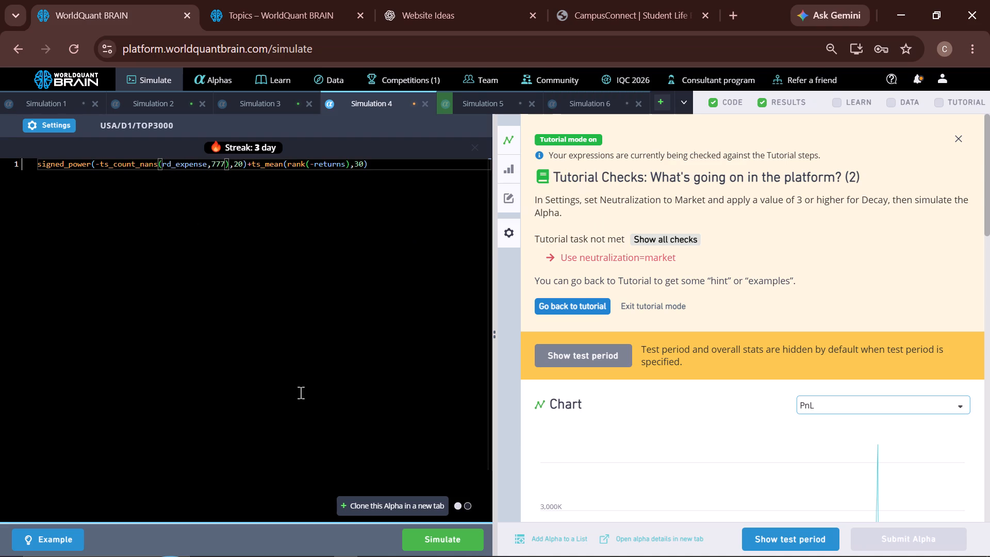
scroll(338, 432, right, 1)
click(443, 548)
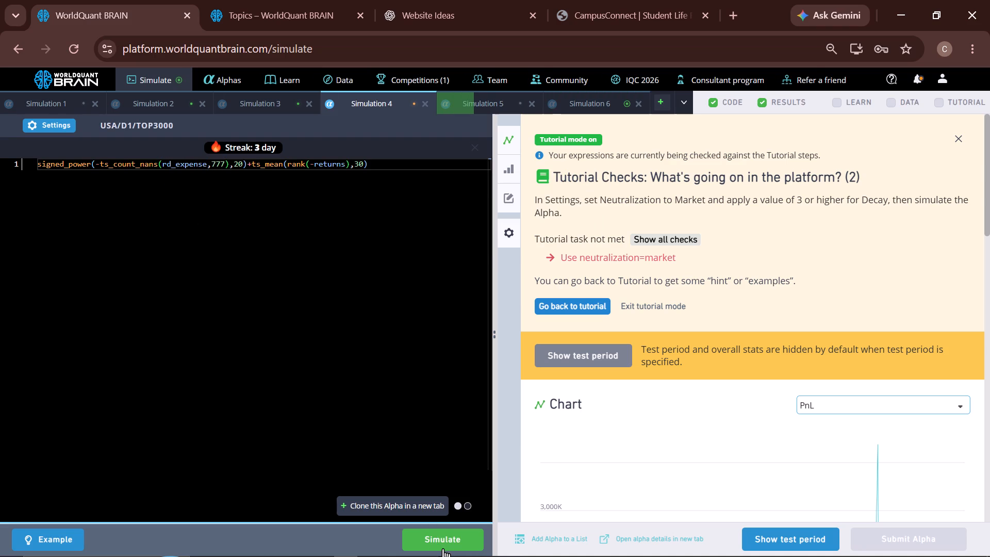
Show the test period in Simulation 6's results, switch the summary to the IS period, and expand the failed checks.
click(610, 94)
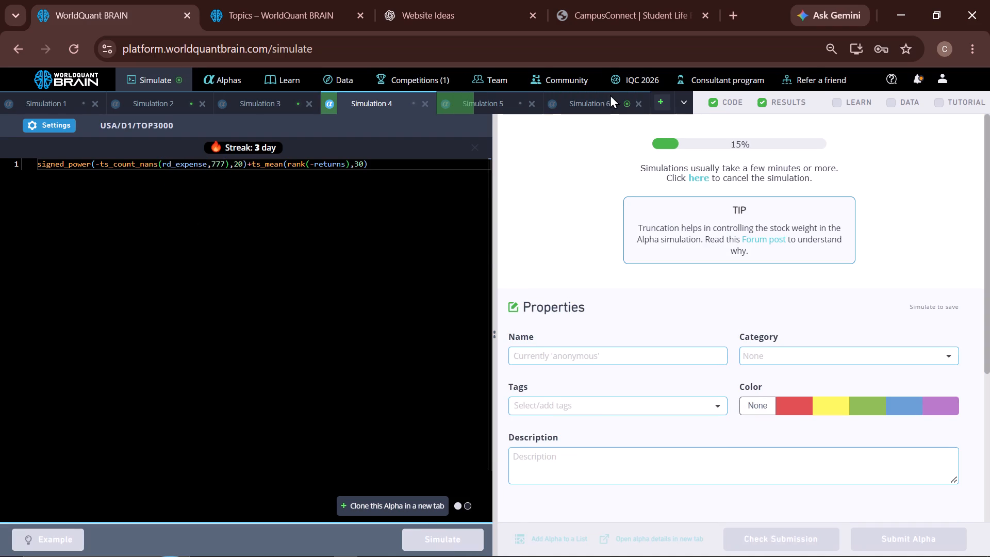
scroll(597, 252, down, 2)
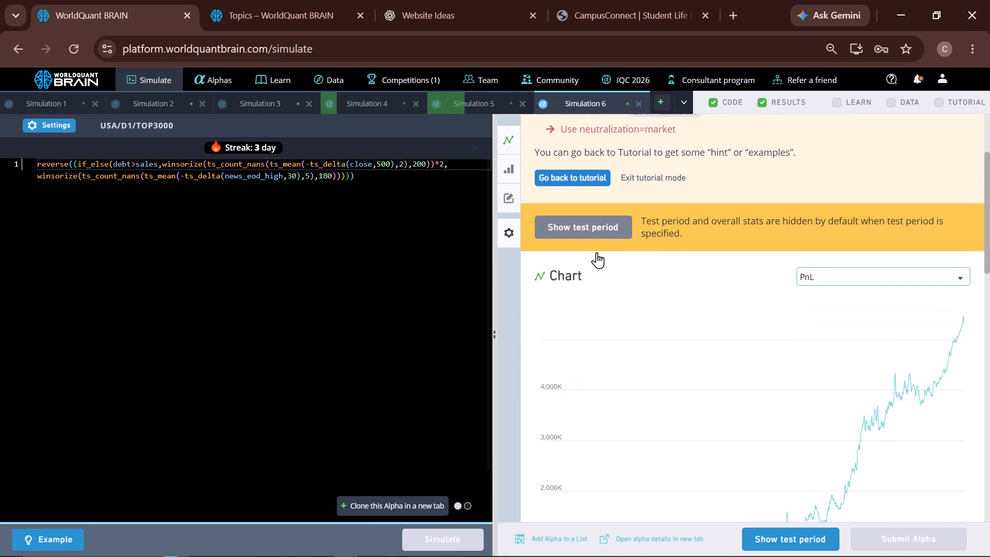
scroll(597, 252, down, 2)
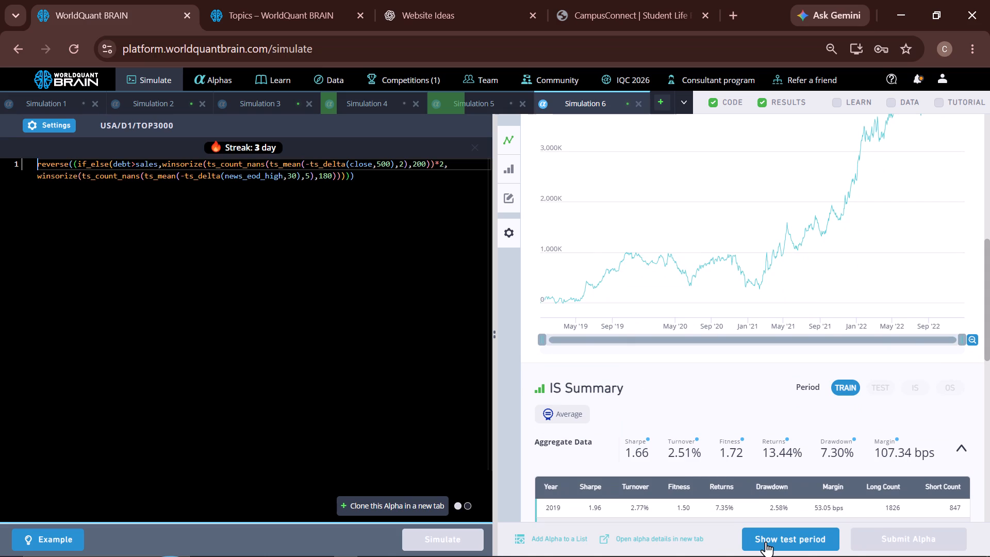
click(766, 542)
scroll(768, 437, down, 1)
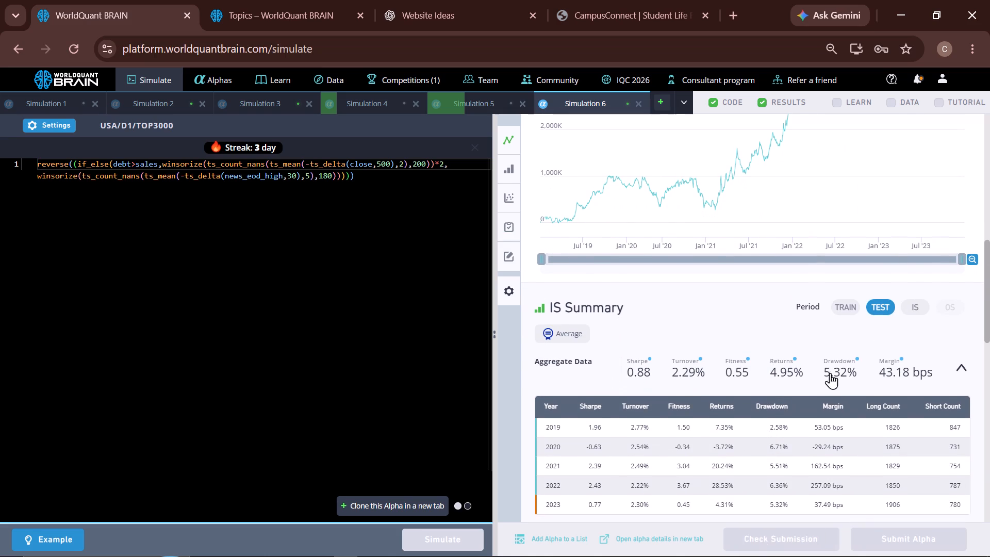
click(913, 314)
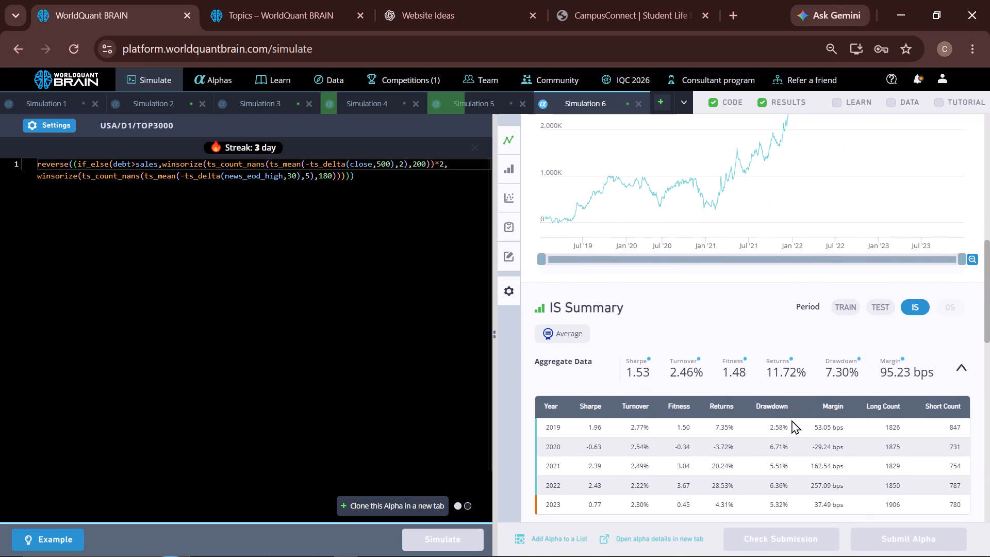
scroll(791, 420, down, 4)
click(735, 350)
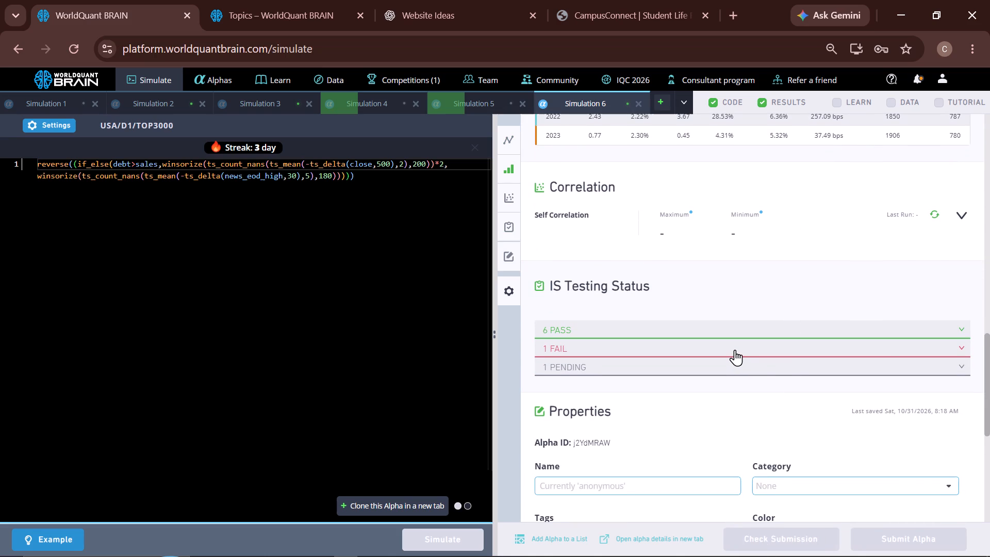
Set Simulation 6's decay to 3 in its settings and simulate the alpha.
click(57, 121)
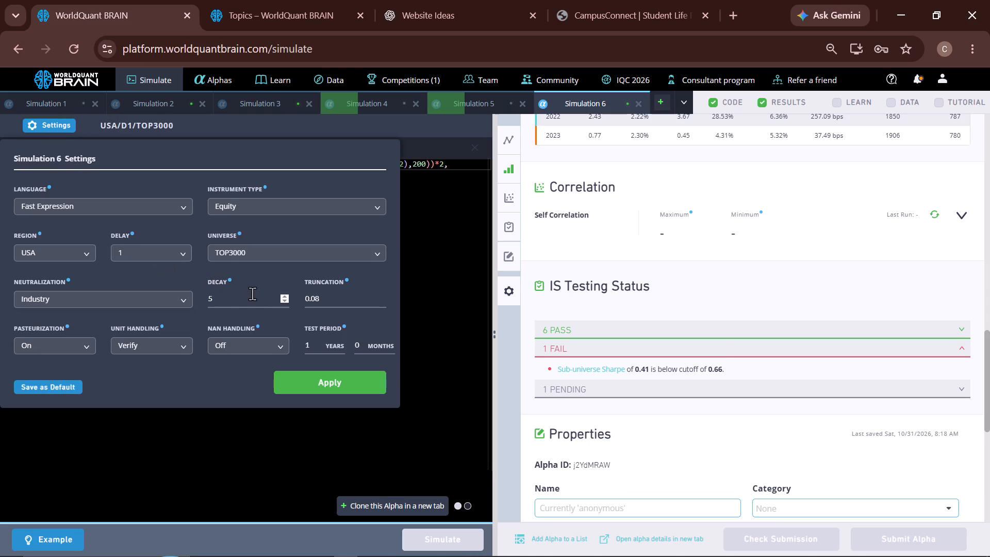
double_click(284, 300)
click(302, 379)
click(434, 543)
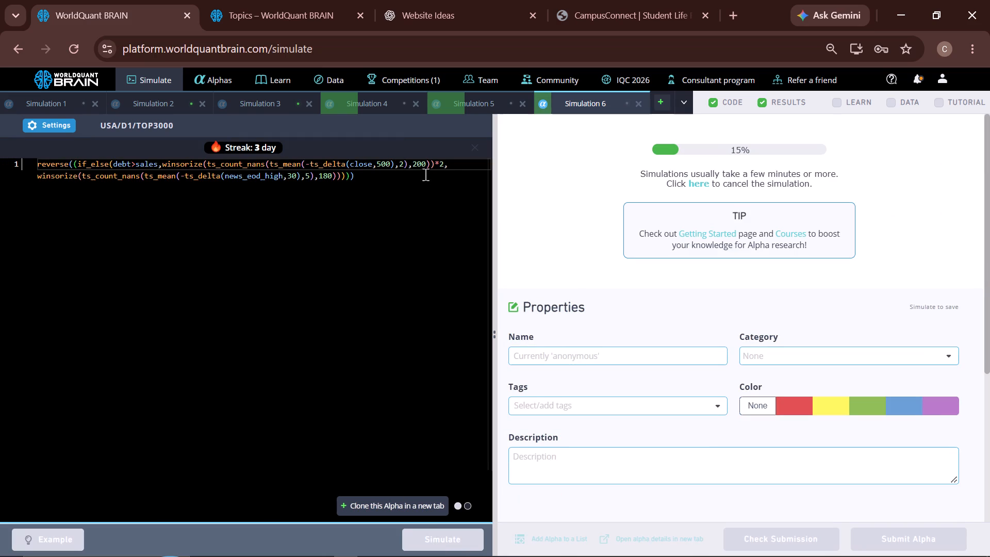
Set the ts_mean window around ts_delta(close,500) to 5 in Simulation 6's expression.
click(404, 165)
key(BackSpace)
key(5)
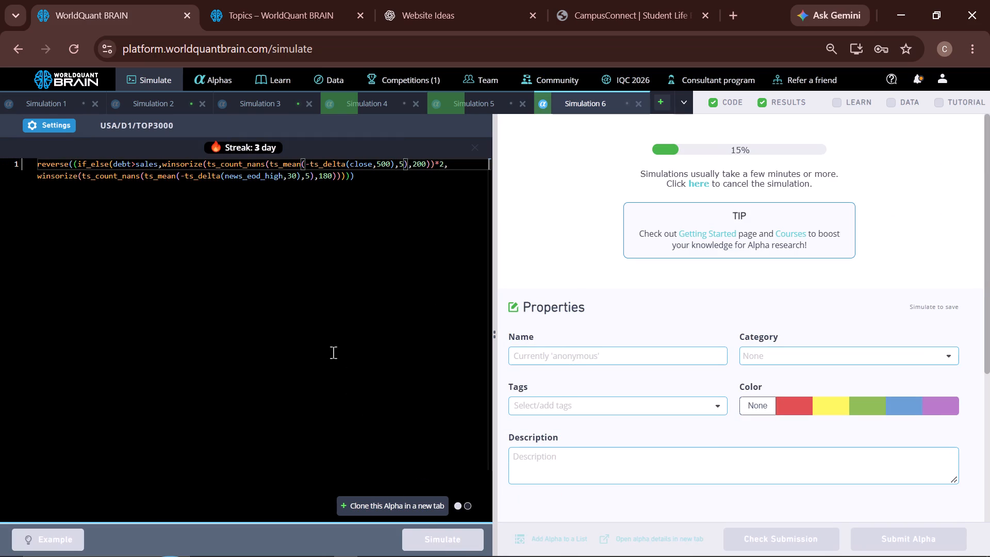
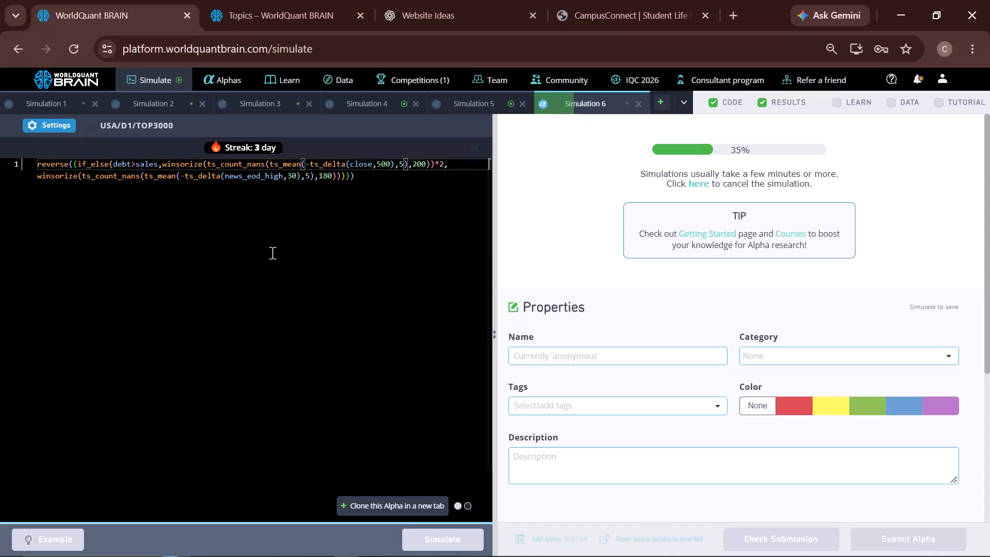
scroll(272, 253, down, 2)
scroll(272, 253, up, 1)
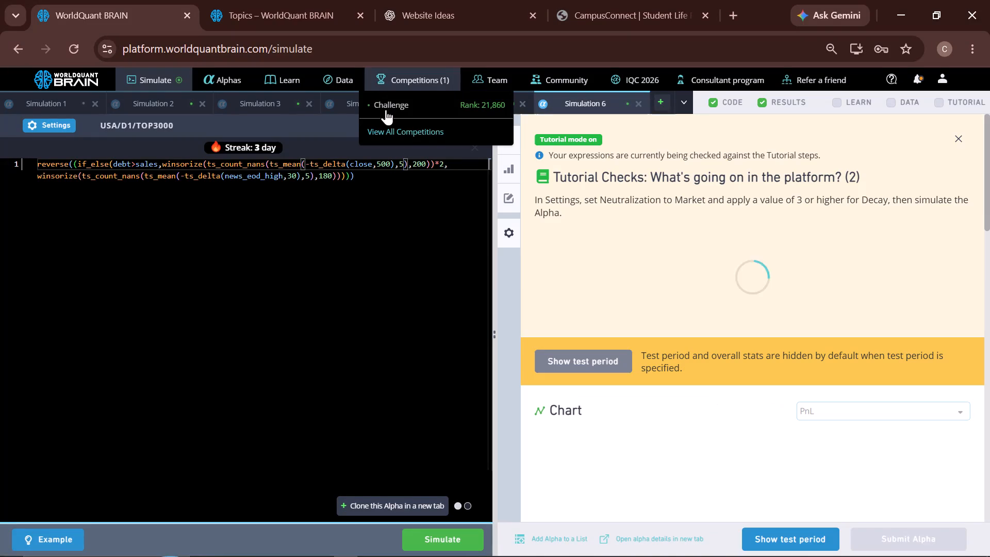
Open Simulation 4 and look over its PnL chart.
click(371, 106)
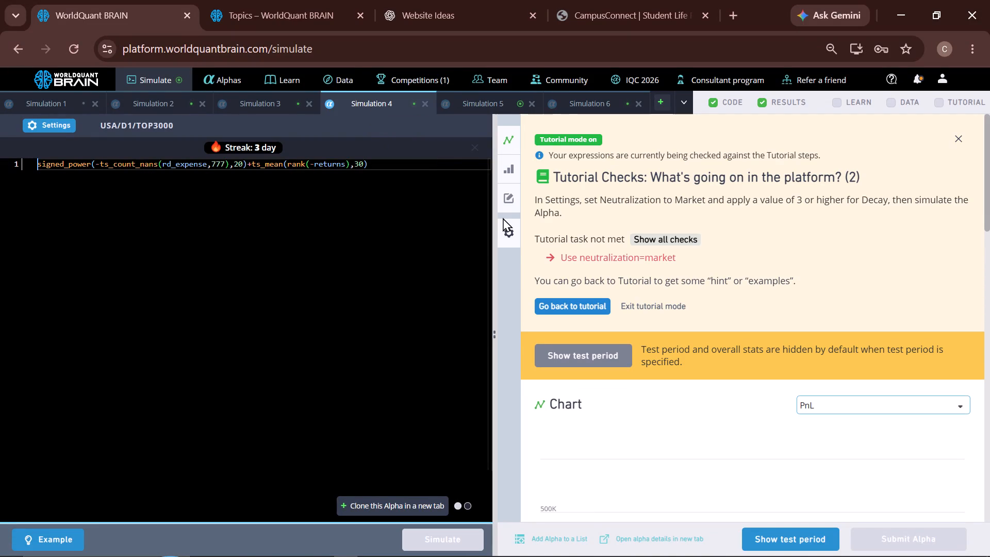
scroll(634, 338, down, 3)
scroll(634, 338, up, 1)
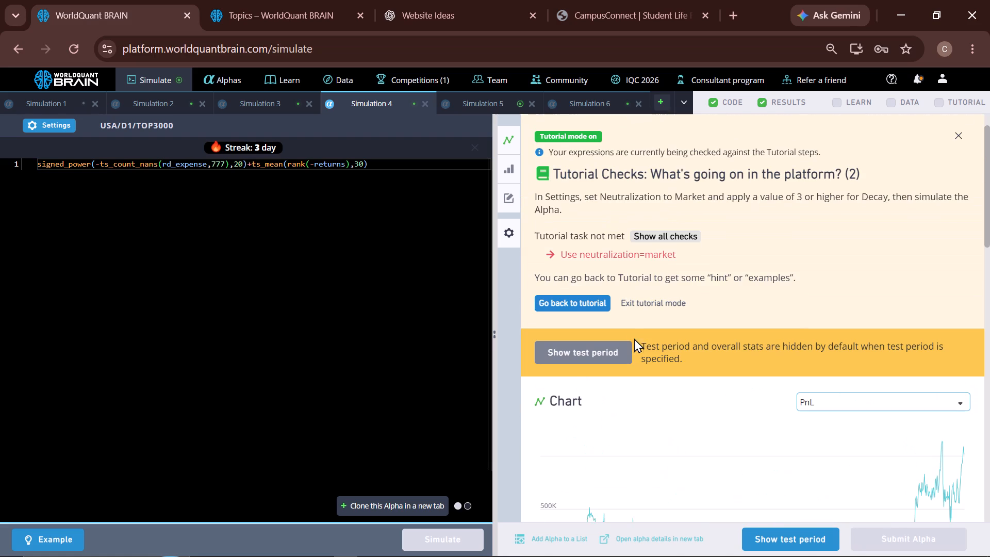
Show the test period in Simulation 5's results, switch the summary to the IS period, and review the IS testing status.
click(482, 103)
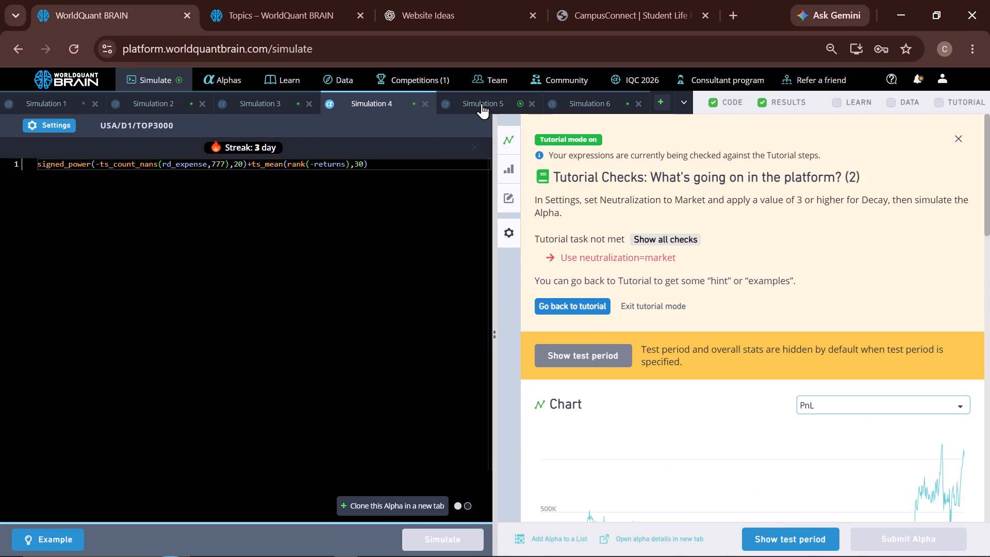
scroll(718, 448, down, 6)
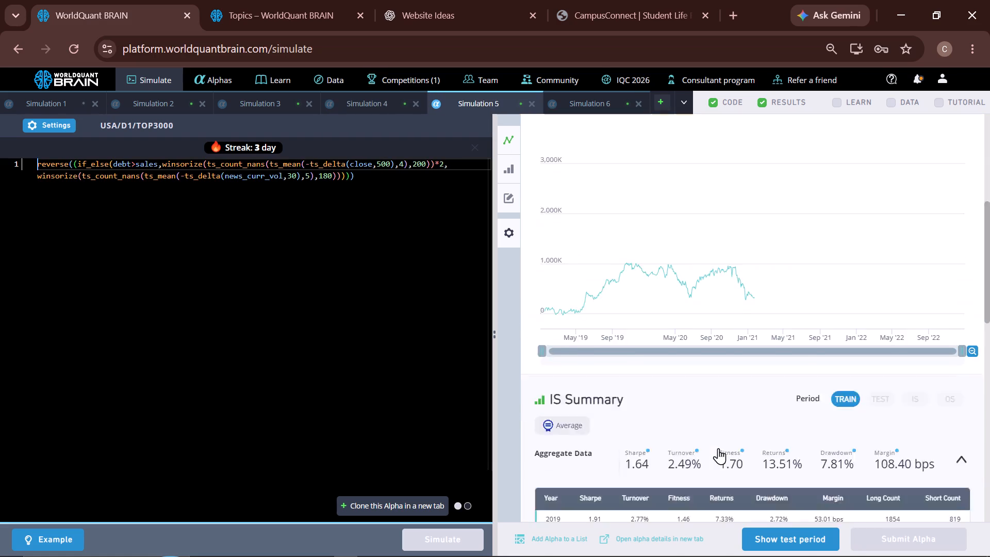
click(769, 531)
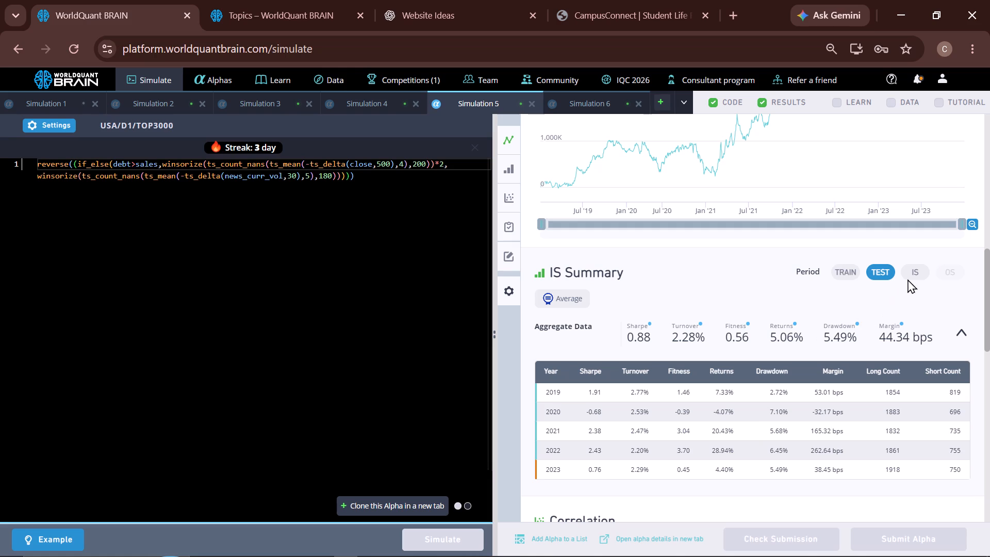
click(910, 275)
scroll(811, 348, down, 2)
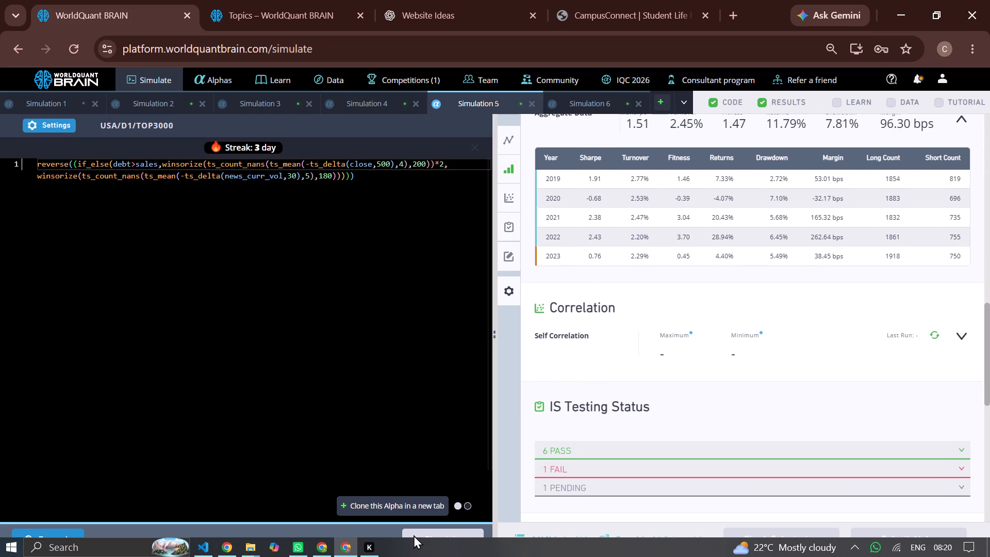
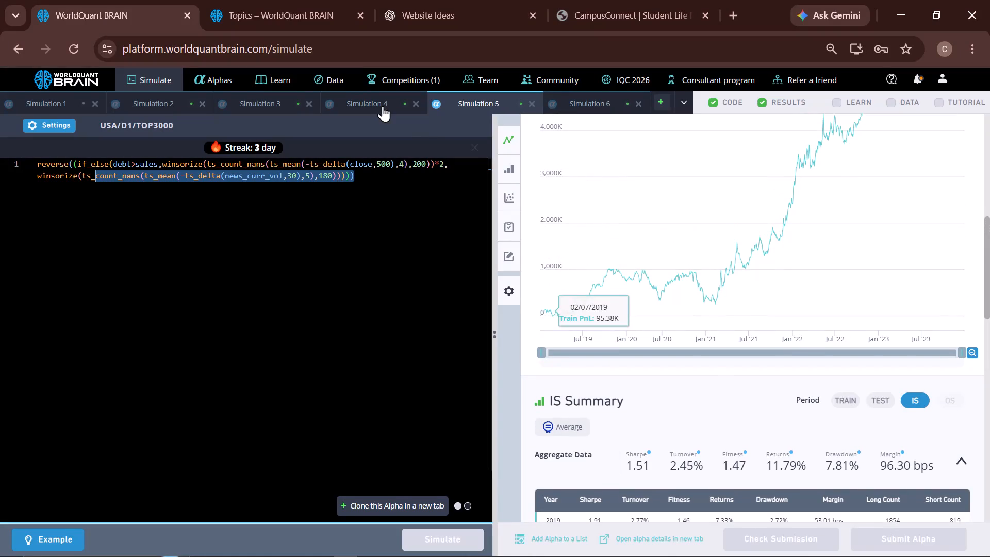
Open Simulation 4 and show the test period in its results.
click(383, 106)
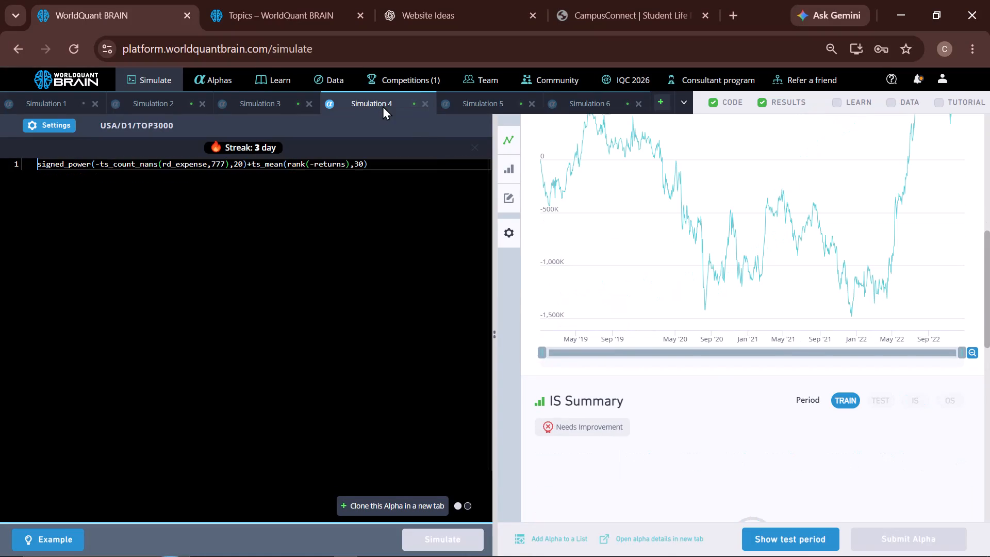
click(772, 534)
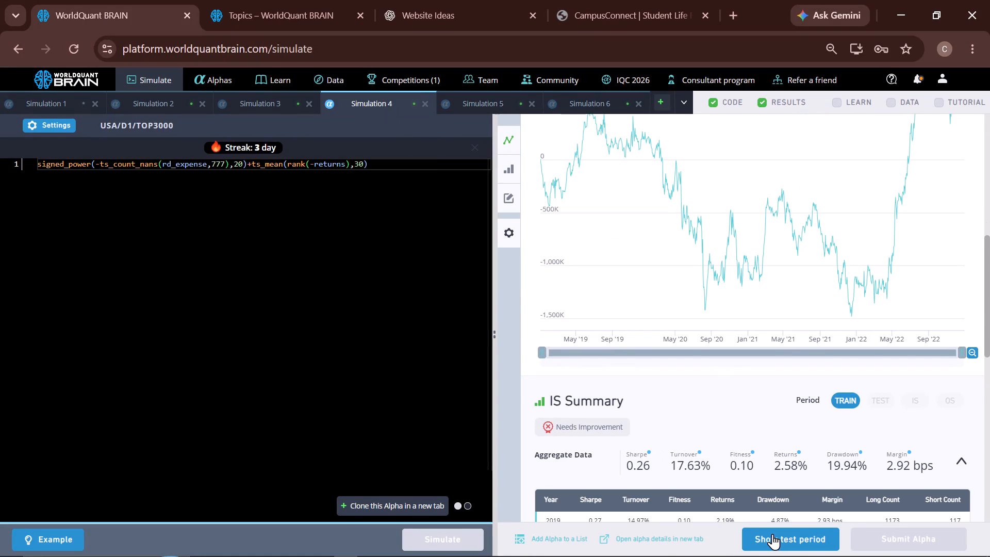
Set the ts_count_nans lookback for rd_expense to 444 in Simulation 4's alpha expression.
click(214, 169)
double_click(214, 169)
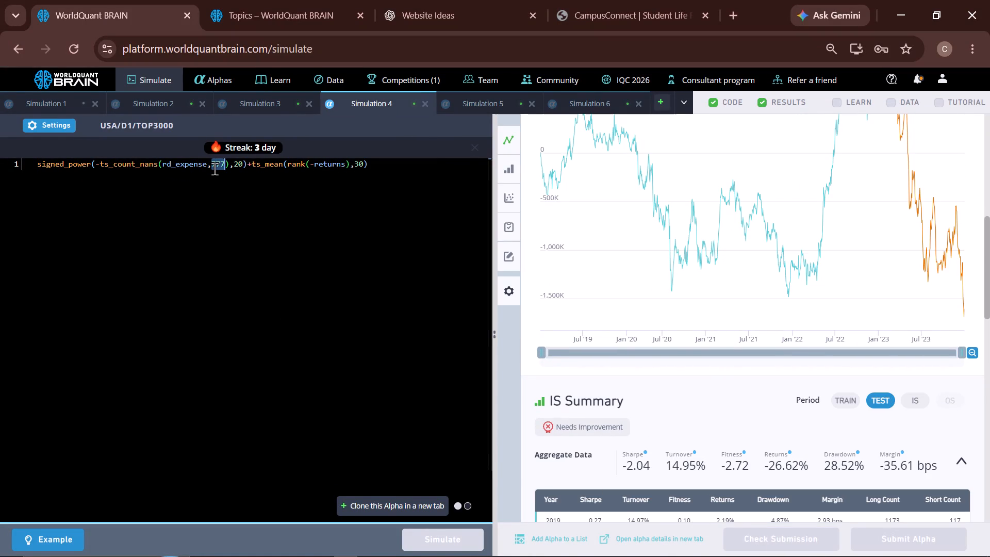
text(444)
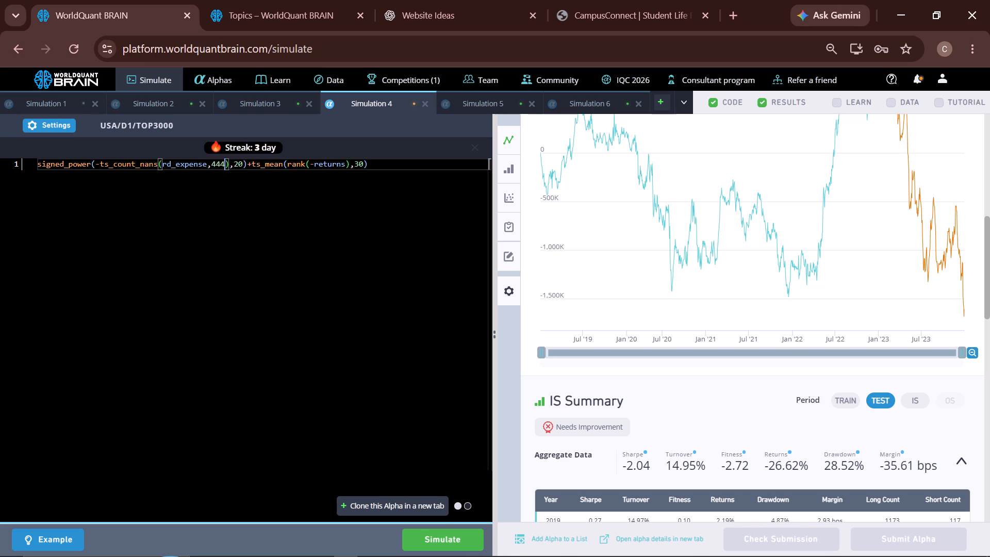